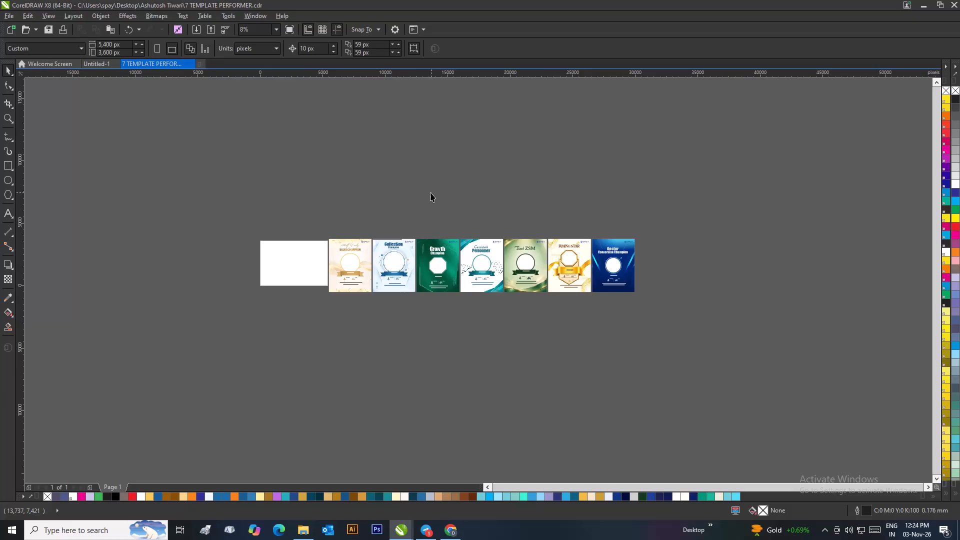
Examine the row of award poster templates, including the ribbon and caption details of the Half-Yearly Sales Champion design.
{"action": "scroll", "coordinate": [504, 277], "scroll_direction": "up", "scroll_amount": 1}
{"action": "scroll", "coordinate": [348, 243], "scroll_direction": "up", "scroll_amount": 1}
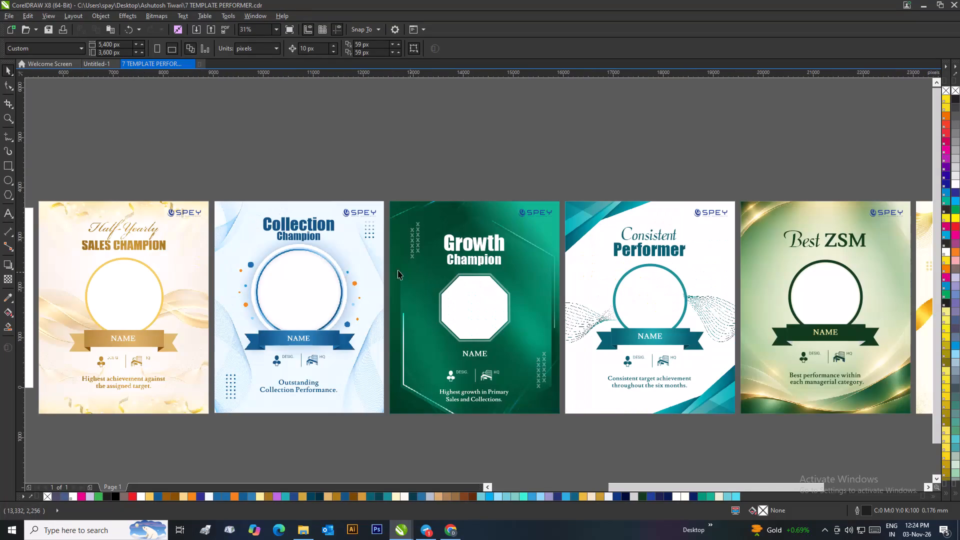
{"action": "left_click", "coordinate": [323, 191]}
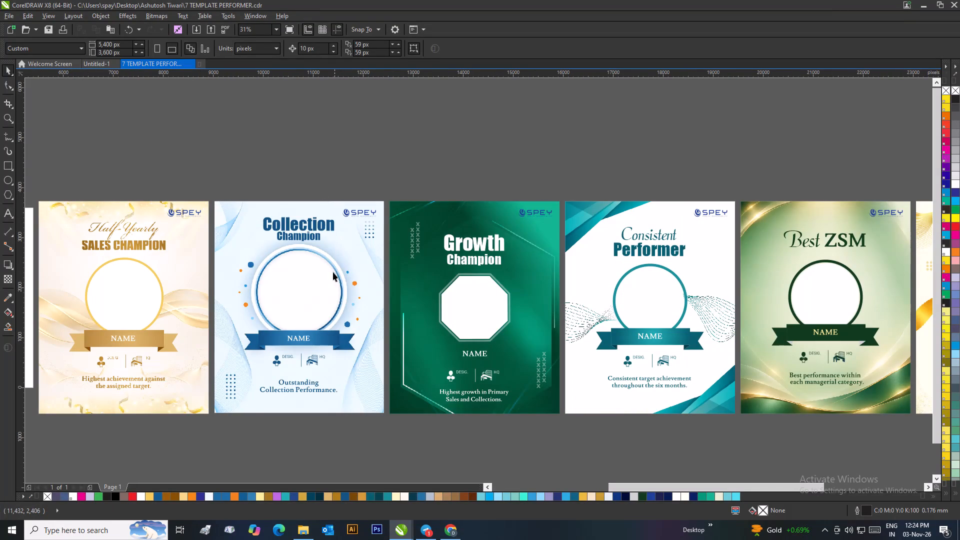
{"action": "scroll", "coordinate": [331, 282], "scroll_direction": "up", "scroll_amount": 1}
{"action": "scroll", "coordinate": [478, 281], "scroll_direction": "down", "scroll_amount": 1}
{"action": "scroll", "coordinate": [482, 279], "scroll_direction": "up", "scroll_amount": 1}
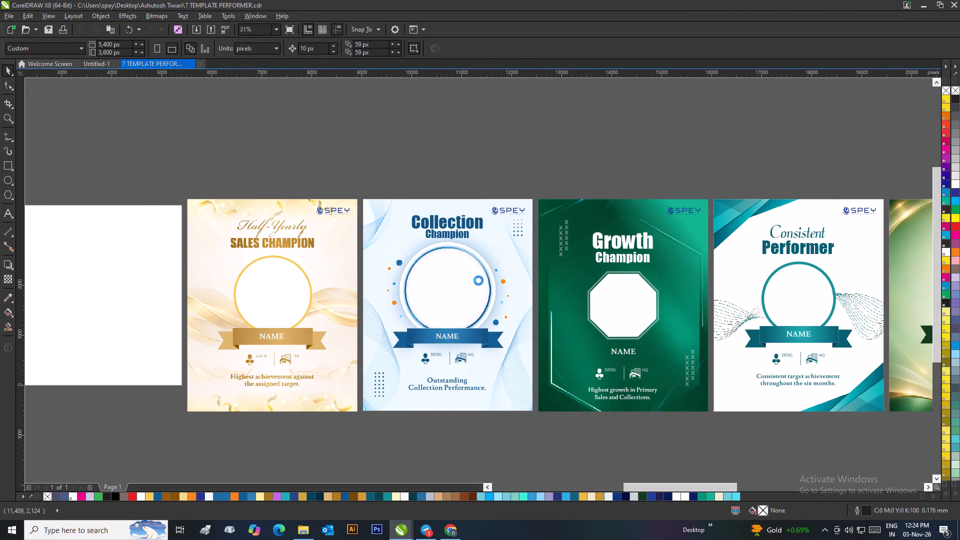
{"action": "scroll", "coordinate": [478, 280], "scroll_direction": "down", "scroll_amount": 3}
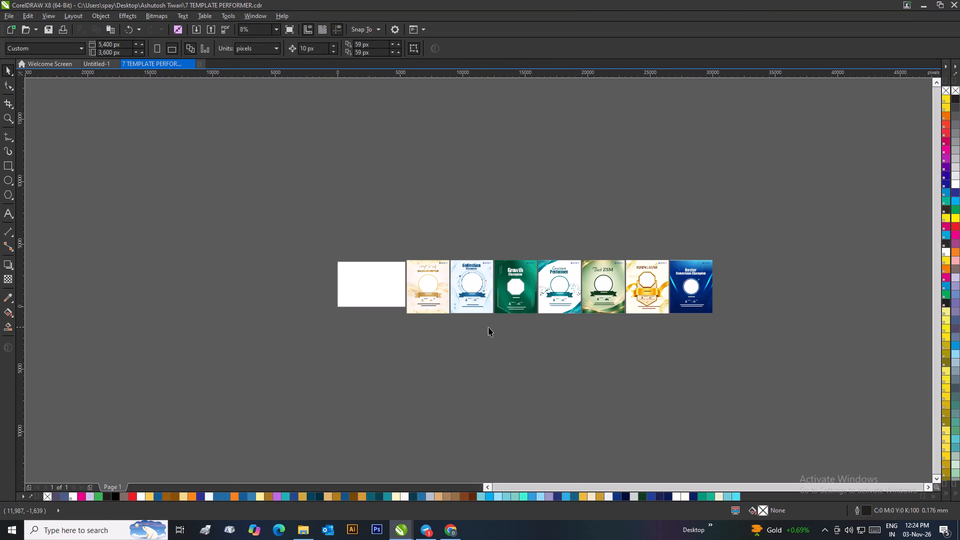
{"action": "scroll", "coordinate": [488, 327], "scroll_direction": "up", "scroll_amount": 1}
{"action": "left_click", "coordinate": [438, 127]}
{"action": "scroll", "coordinate": [396, 175], "scroll_direction": "up", "scroll_amount": 1}
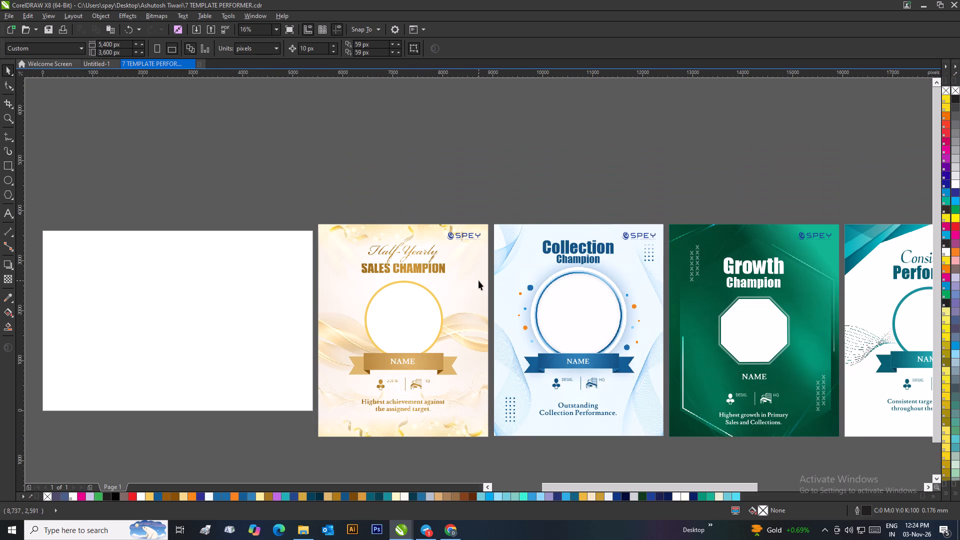
{"action": "scroll", "coordinate": [442, 377], "scroll_direction": "up", "scroll_amount": 2}
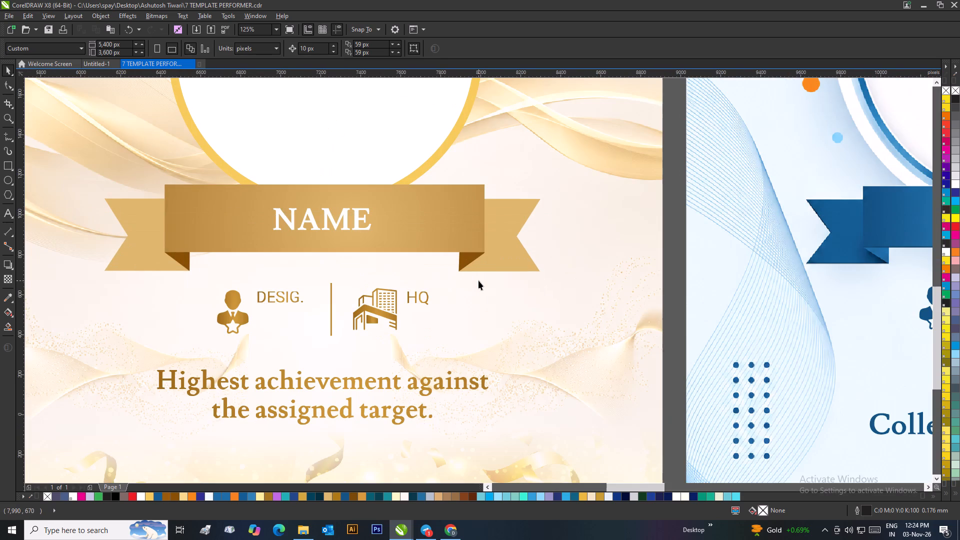
{"action": "scroll", "coordinate": [469, 292], "scroll_direction": "down", "scroll_amount": 2}
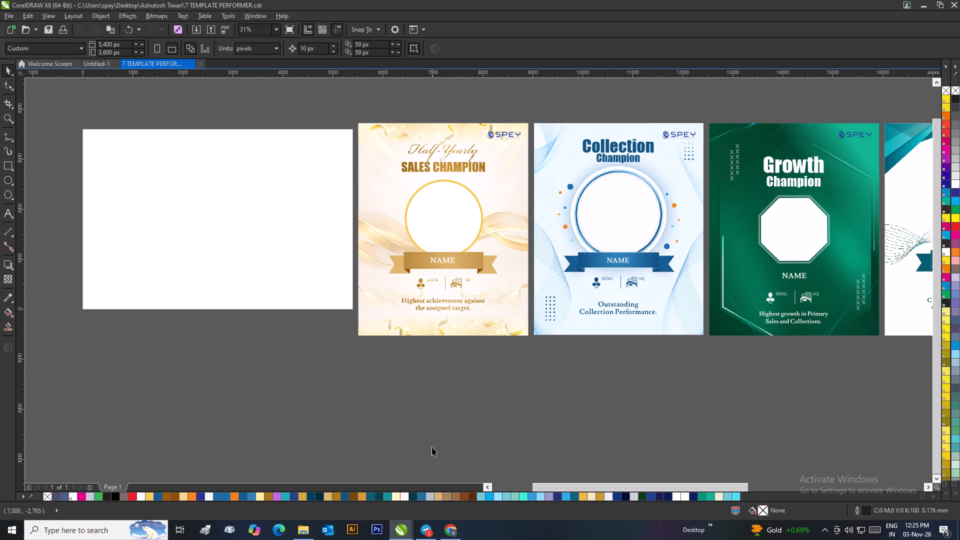
Start opening a drawing and look through the Speycef-O and India artwork folders and the Quick access recent files.
{"action": "key", "text": "ctrl+o"}
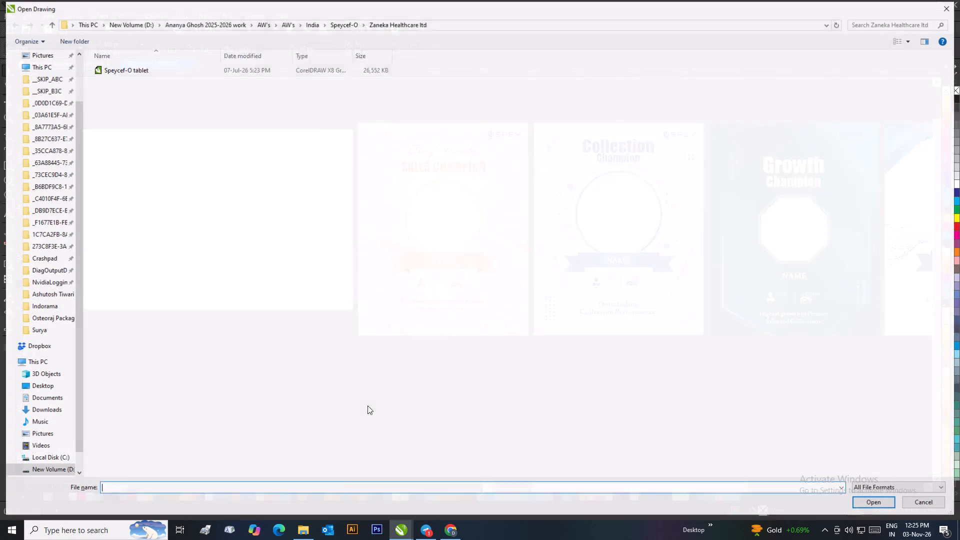
{"action": "left_click", "coordinate": [50, 30]}
{"action": "left_click", "coordinate": [51, 29]}
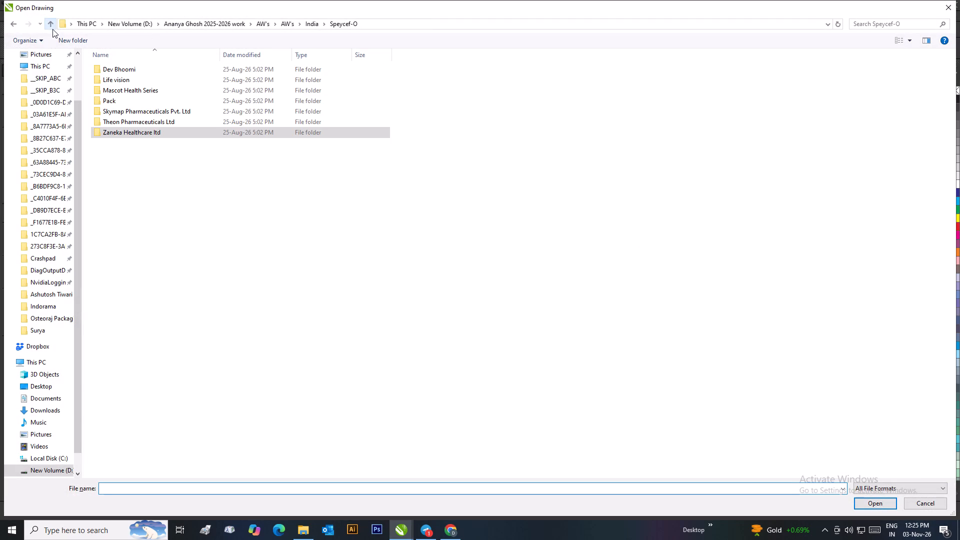
{"action": "left_click", "coordinate": [50, 22]}
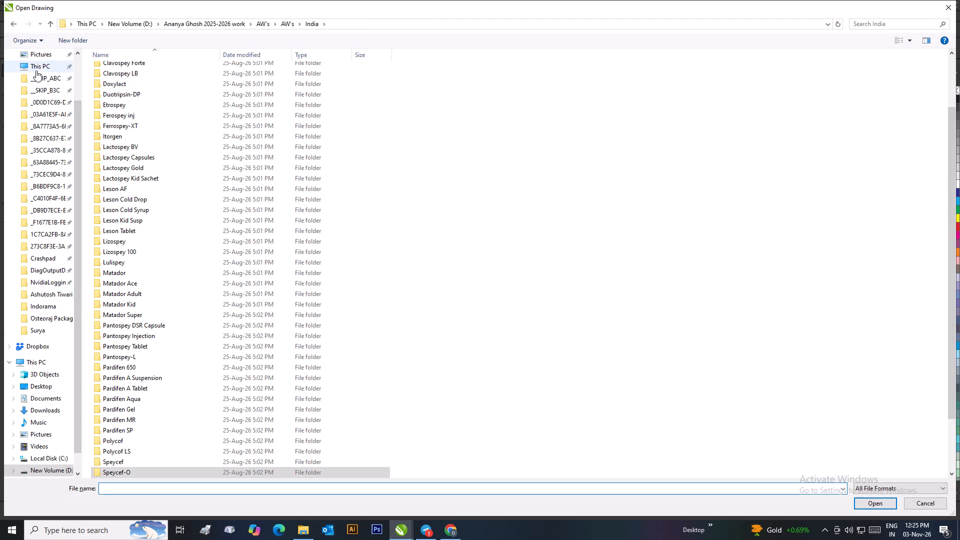
{"action": "scroll", "coordinate": [36, 70], "scroll_direction": "up", "scroll_amount": 6}
{"action": "left_click", "coordinate": [55, 53]}
{"action": "left_click", "coordinate": [53, 59]}
{"action": "scroll", "coordinate": [178, 325], "scroll_direction": "down", "scroll_amount": 5}
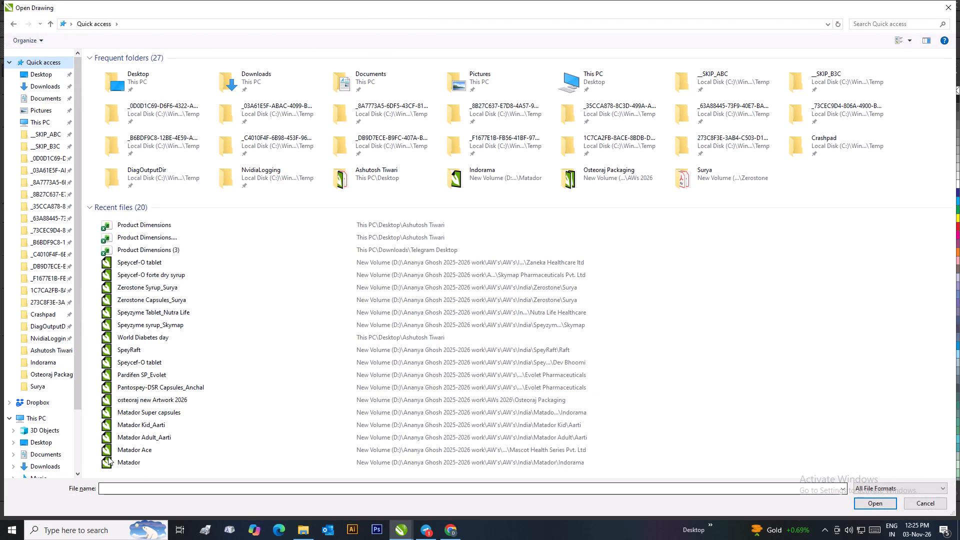
Look through the Downloads, Documents and Pictures folders for the drawing to open.
{"action": "left_click", "coordinate": [50, 91]}
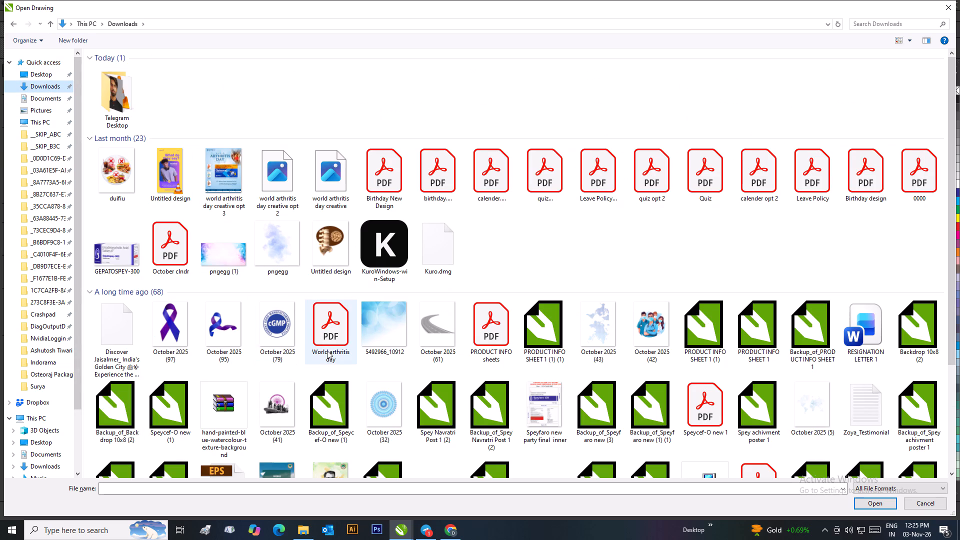
{"action": "left_click", "coordinate": [33, 100]}
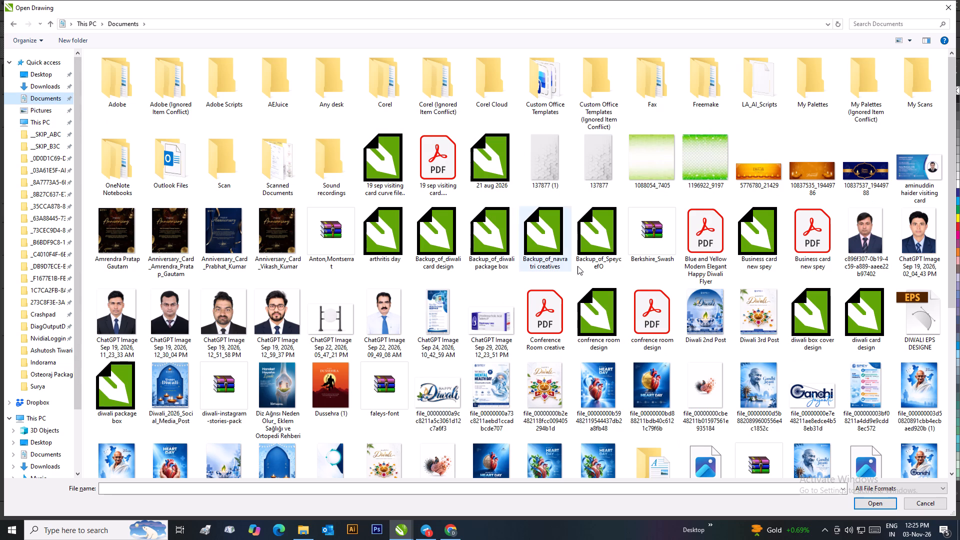
{"action": "scroll", "coordinate": [541, 350], "scroll_direction": "down", "scroll_amount": 5}
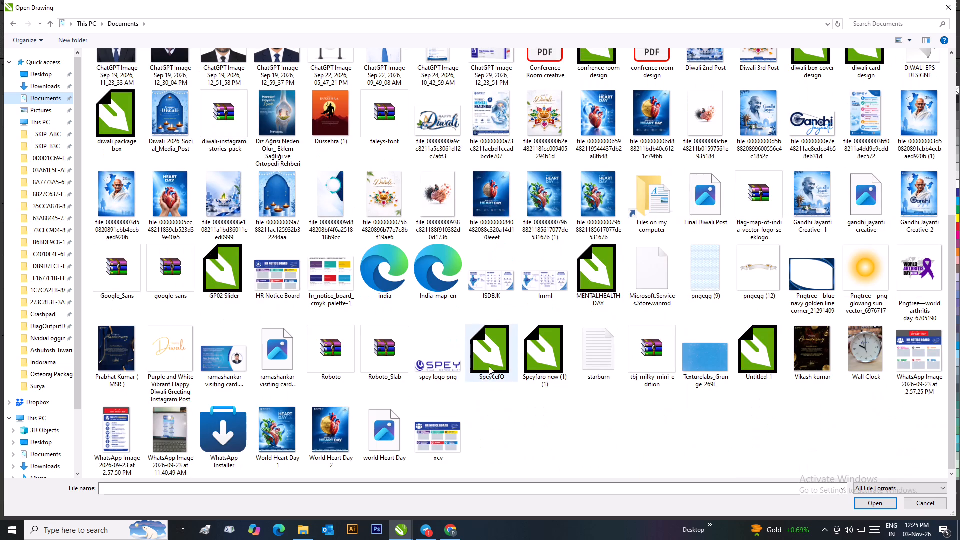
{"action": "scroll", "coordinate": [83, 262], "scroll_direction": "up", "scroll_amount": 8}
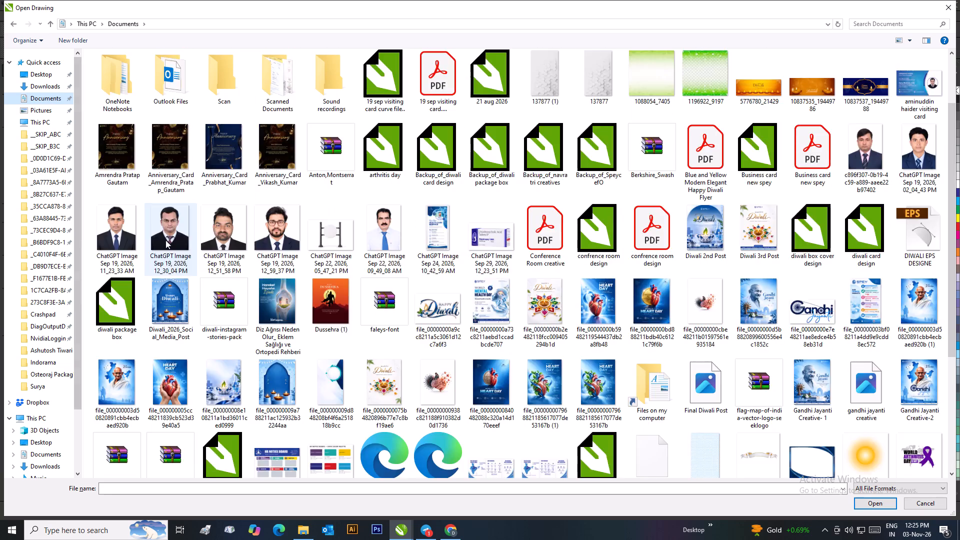
{"action": "scroll", "coordinate": [165, 240], "scroll_direction": "up", "scroll_amount": 3}
{"action": "left_click", "coordinate": [53, 121]}
{"action": "left_click", "coordinate": [44, 112]}
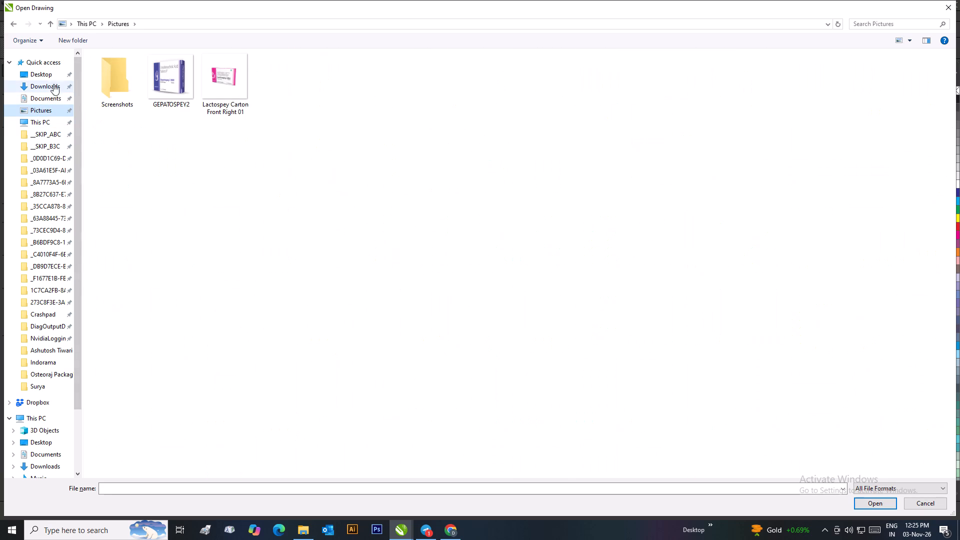
Look through the designer's personal work folder on the Desktop for the drawing, and leave without opening a file.
{"action": "left_click", "coordinate": [49, 76]}
{"action": "double_click", "coordinate": [141, 128]}
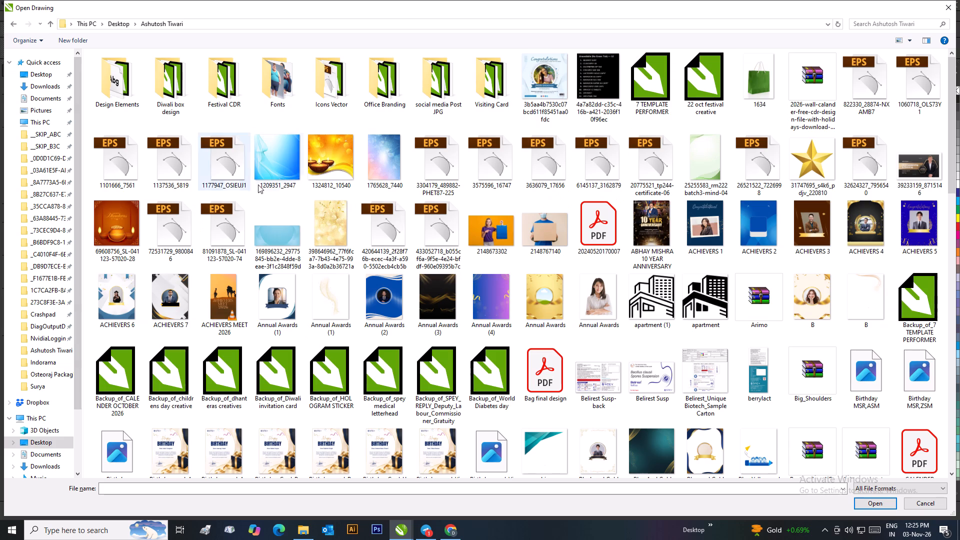
{"action": "scroll", "coordinate": [471, 332], "scroll_direction": "down", "scroll_amount": 5}
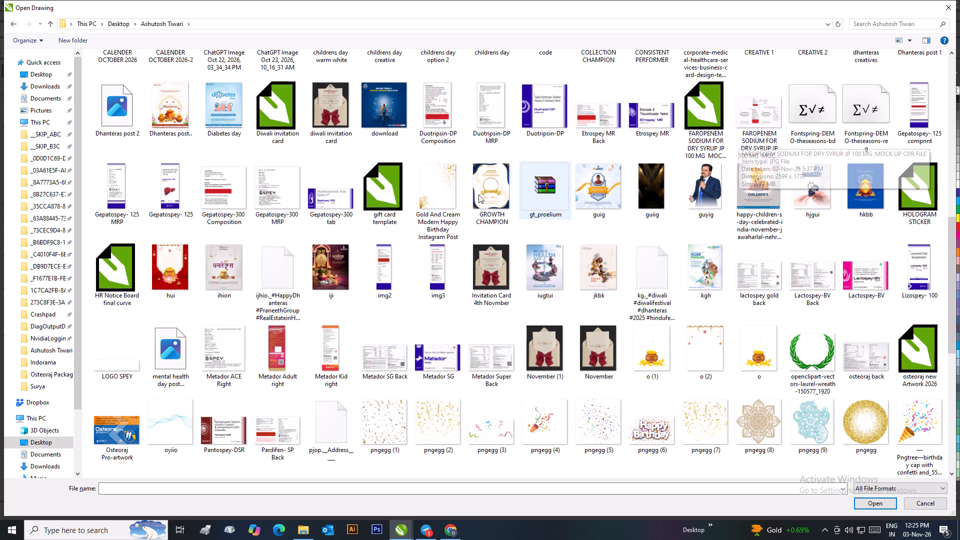
{"action": "scroll", "coordinate": [138, 329], "scroll_direction": "down", "scroll_amount": 5}
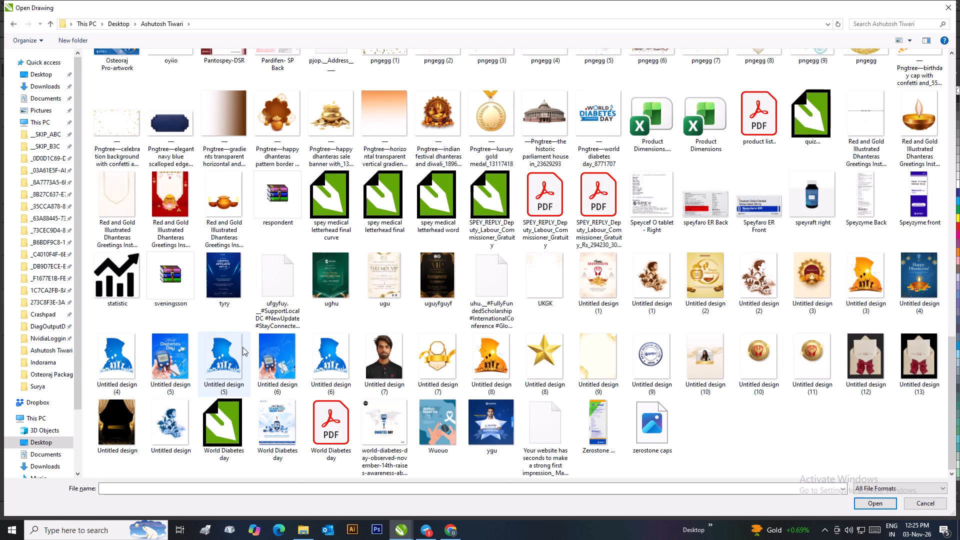
{"action": "scroll", "coordinate": [263, 360], "scroll_direction": "down", "scroll_amount": 3}
{"action": "left_click", "coordinate": [917, 508]}
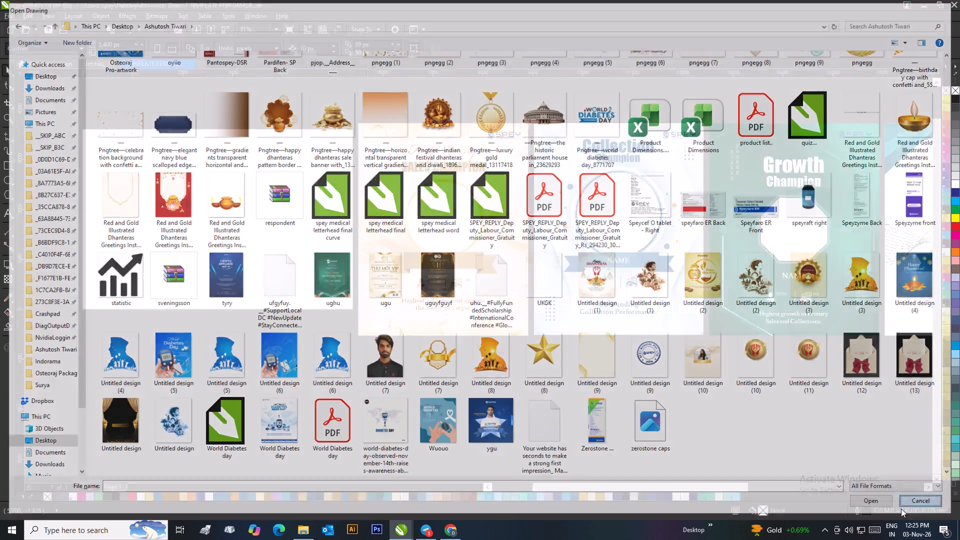
Switch to Chrome and check the Gemini text extraction chat and the syrup bottle measurements image results.
{"action": "left_click", "coordinate": [441, 525]}
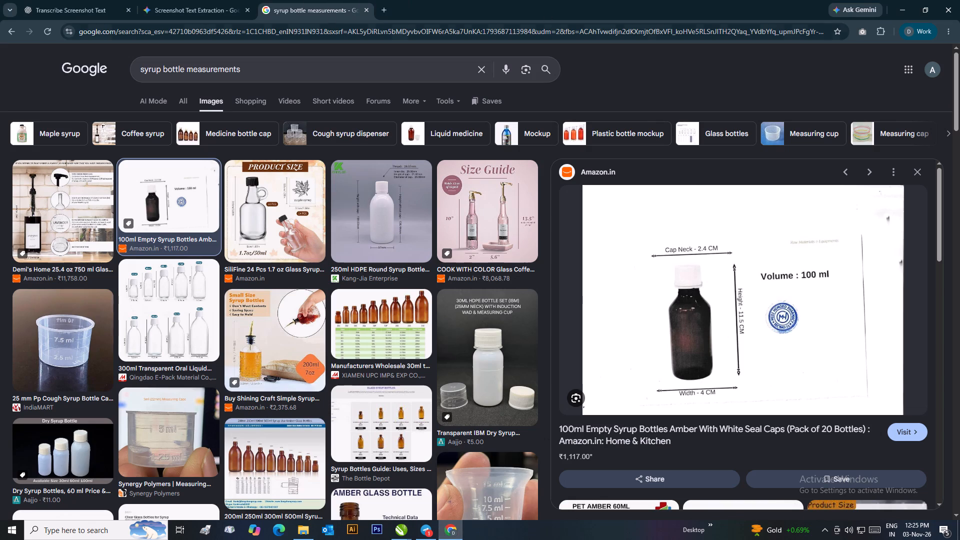
{"action": "left_click", "coordinate": [178, 0]}
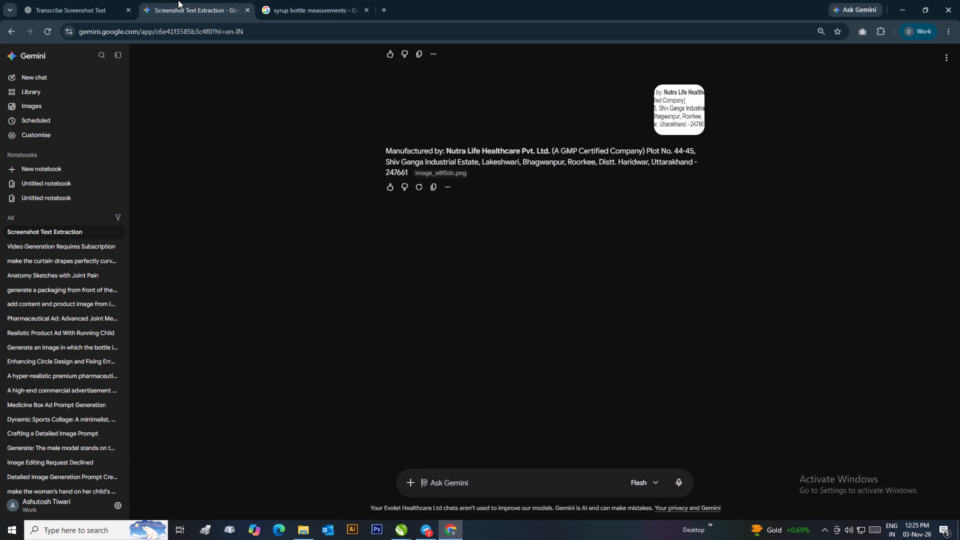
{"action": "left_click", "coordinate": [284, 5]}
Return to CorelDRAW, check the Untitled-1 document and look through the recent drawings on the Welcome Screen.
{"action": "left_click", "coordinate": [403, 531]}
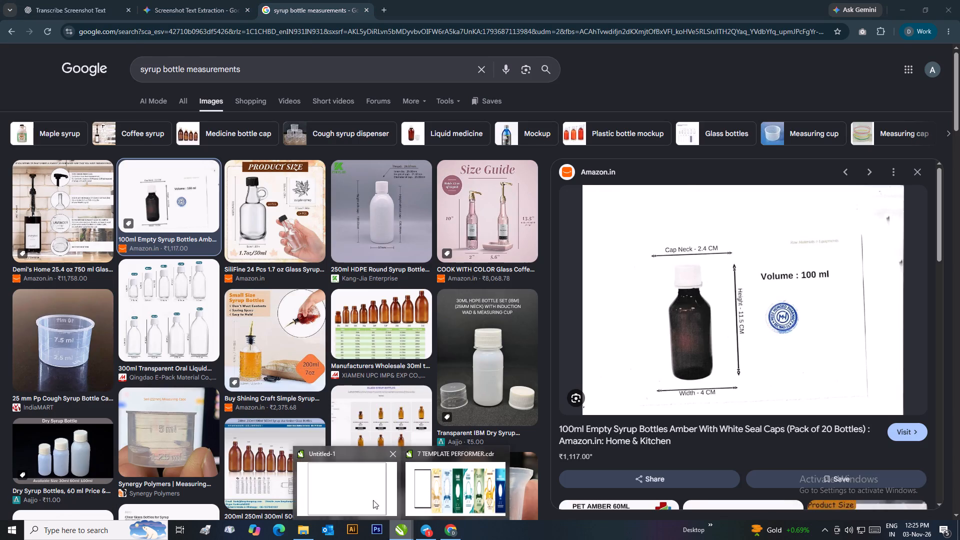
{"action": "left_click", "coordinate": [362, 494]}
{"action": "scroll", "coordinate": [378, 391], "scroll_direction": "down", "scroll_amount": 1}
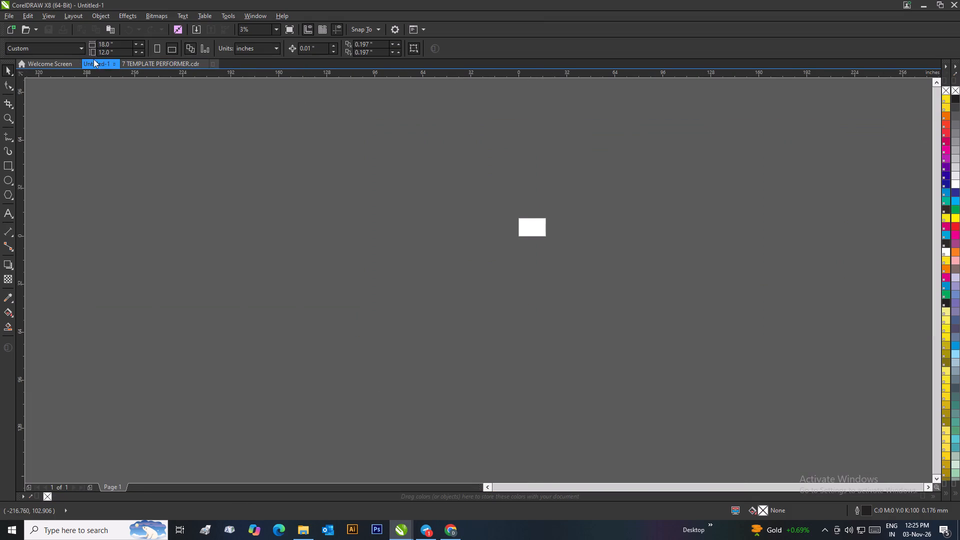
{"action": "left_click", "coordinate": [66, 62]}
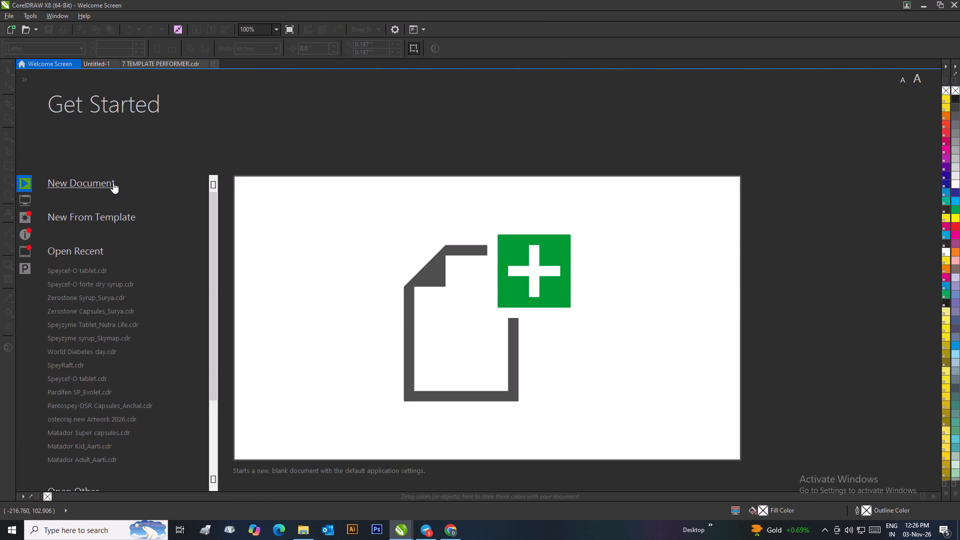
{"action": "left_click", "coordinate": [77, 251]}
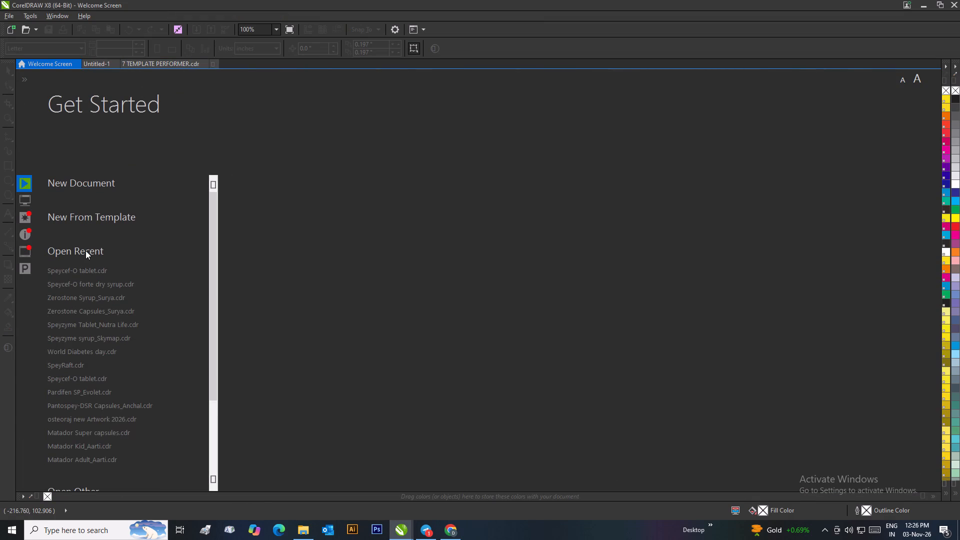
{"action": "left_click", "coordinate": [86, 251]}
{"action": "scroll", "coordinate": [88, 254], "scroll_direction": "down", "scroll_amount": 3}
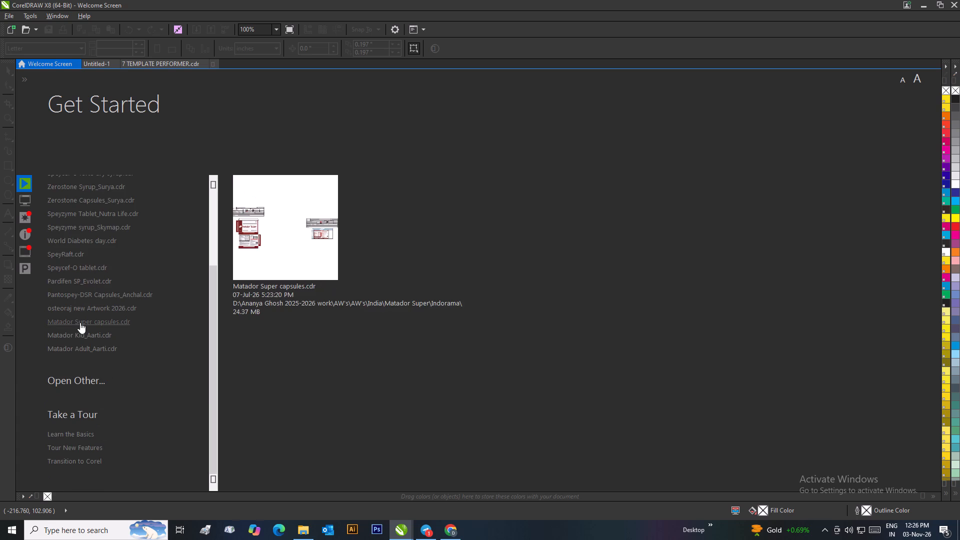
{"action": "scroll", "coordinate": [82, 345], "scroll_direction": "up", "scroll_amount": 3}
{"action": "scroll", "coordinate": [83, 345], "scroll_direction": "down", "scroll_amount": 8}
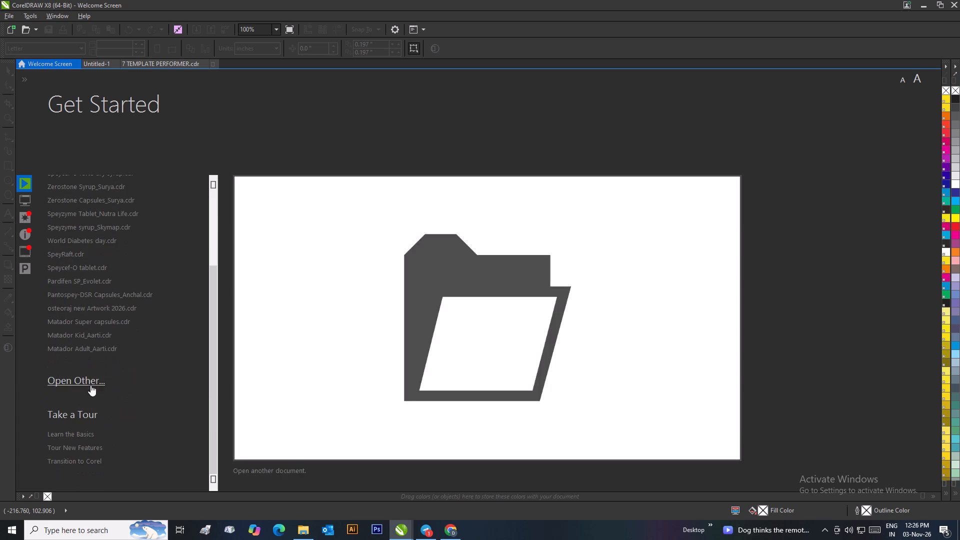
Browse for another drawing through the Speycef-O parent folders, the Desktop and the Quick access recent files, and leave without opening one.
{"action": "left_click", "coordinate": [82, 382]}
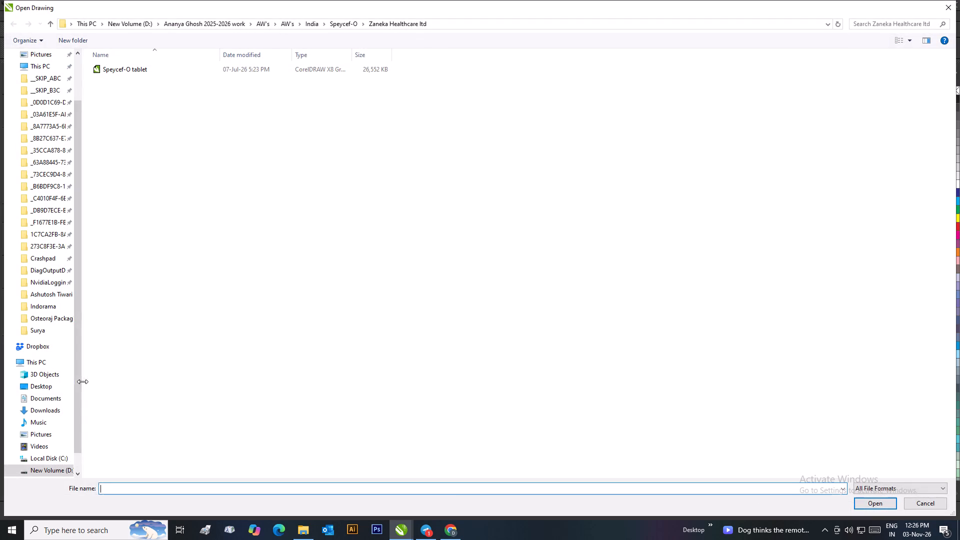
{"action": "left_click", "coordinate": [55, 27]}
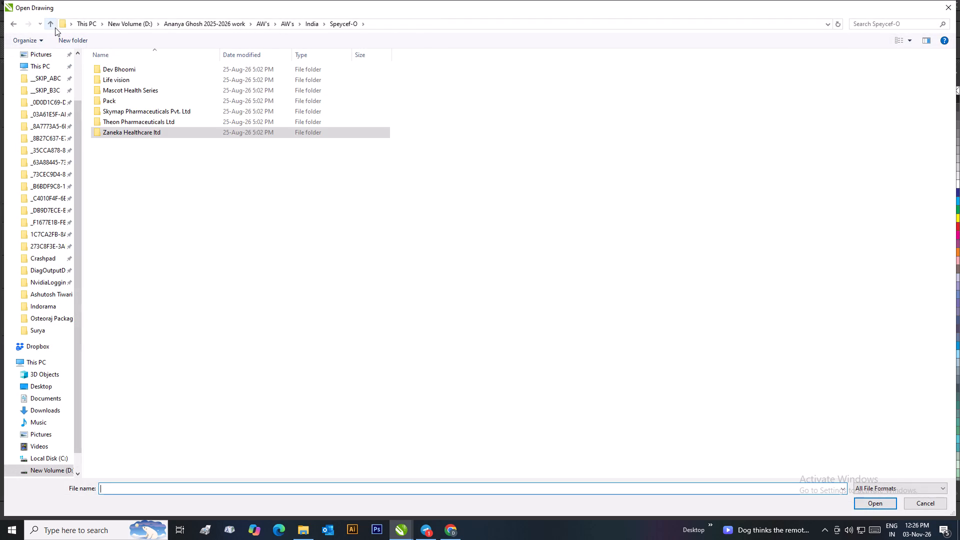
{"action": "left_click", "coordinate": [55, 27]}
{"action": "left_click", "coordinate": [54, 27]}
{"action": "double_click", "coordinate": [54, 27]}
{"action": "double_click", "coordinate": [54, 27]}
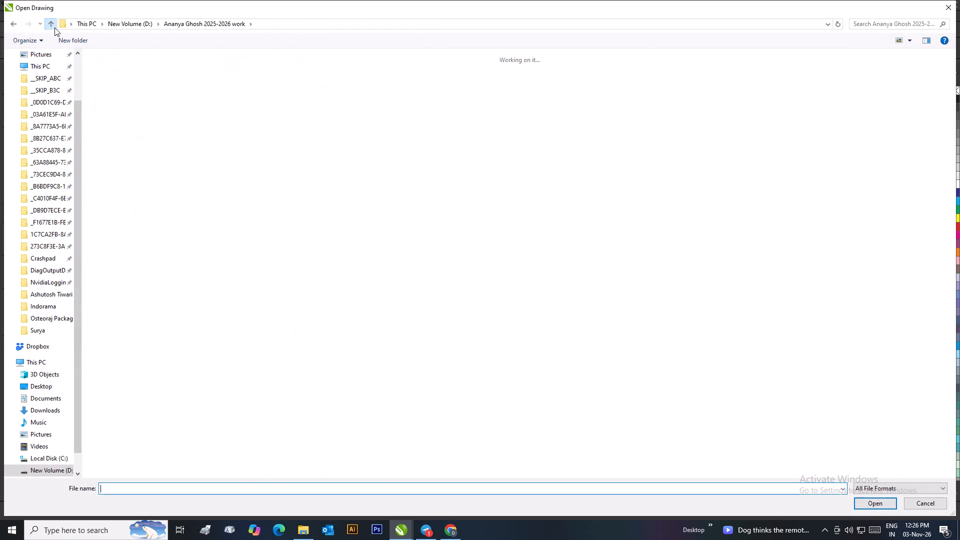
{"action": "left_click", "coordinate": [54, 26]}
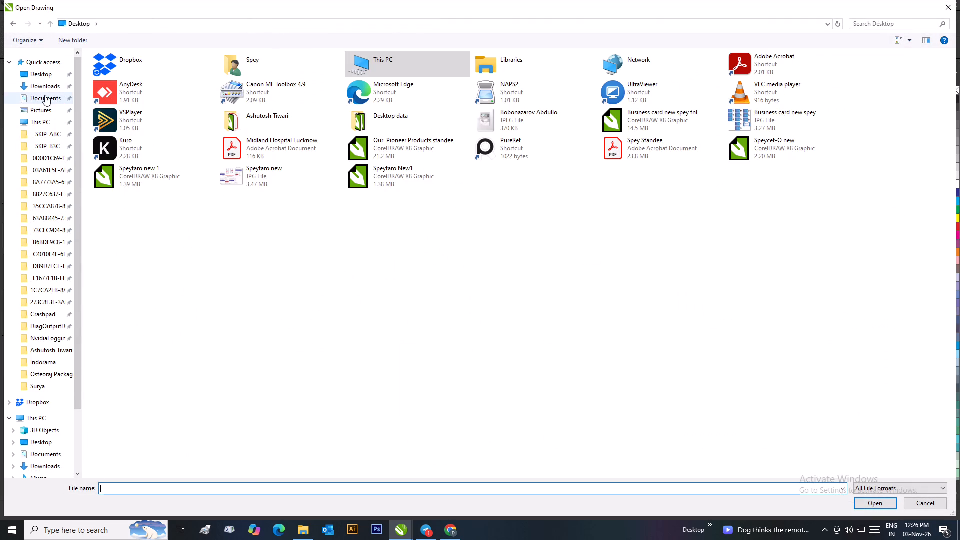
{"action": "left_click", "coordinate": [41, 59]}
{"action": "scroll", "coordinate": [158, 373], "scroll_direction": "down", "scroll_amount": 5}
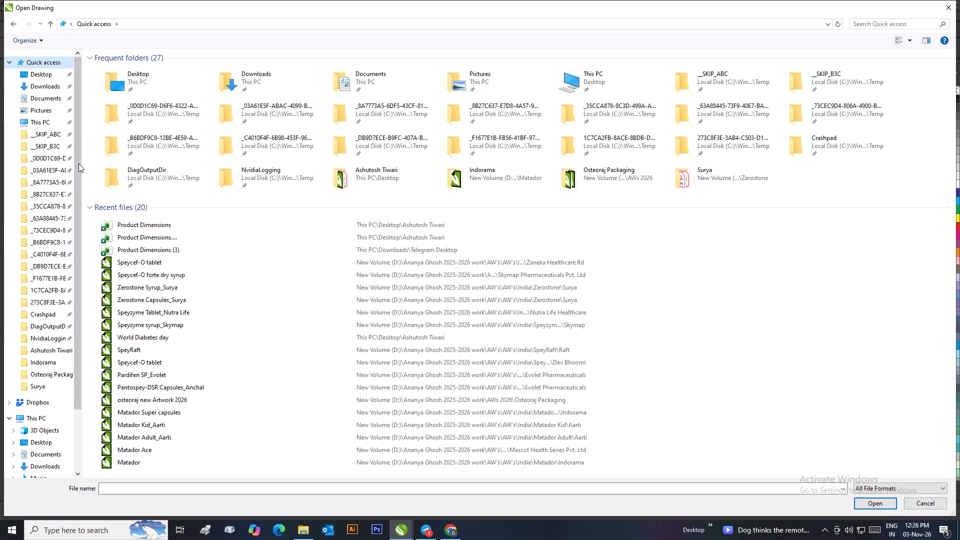
{"action": "left_click", "coordinate": [919, 503]}
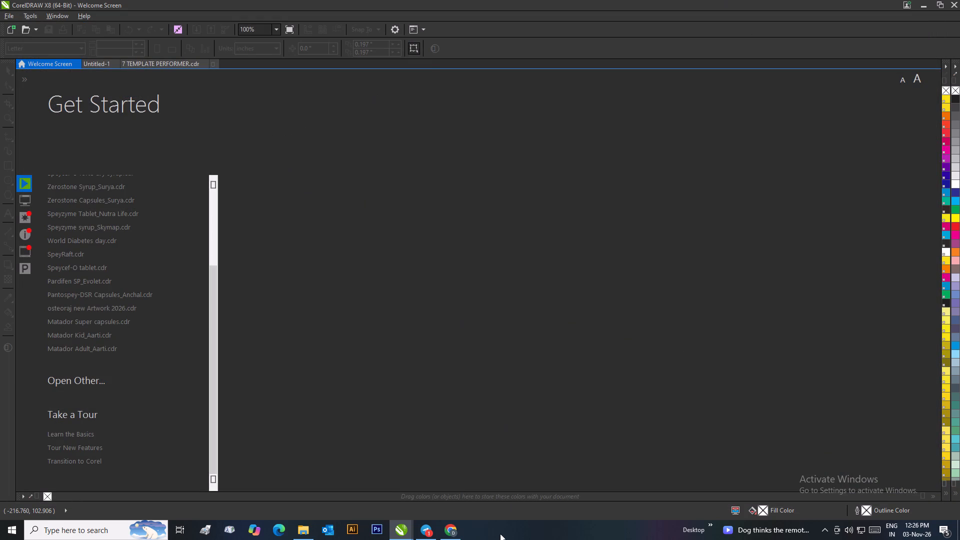
Switch to Chrome and save the pink "Size Guide" bottle image from the syrup bottle measurements results.
{"action": "left_click", "coordinate": [452, 530]}
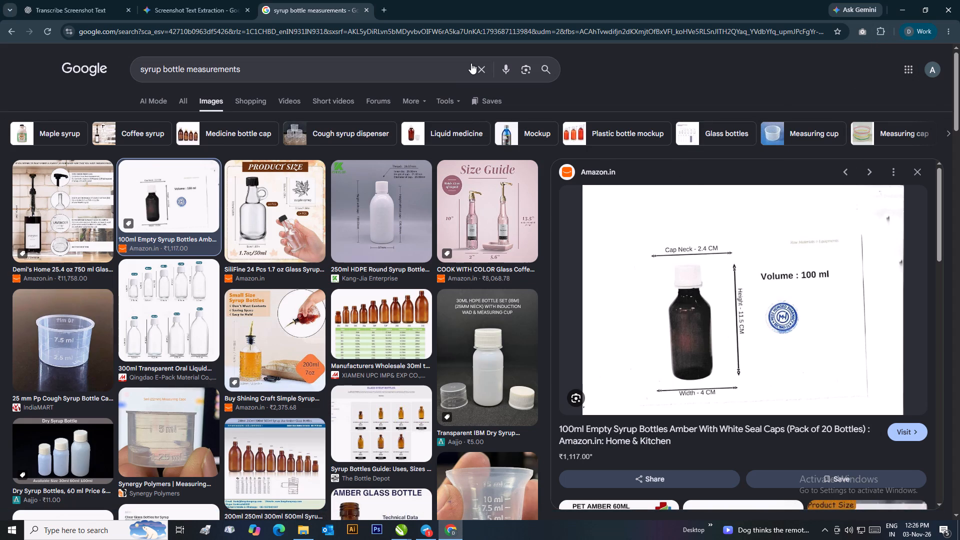
{"action": "left_click", "coordinate": [478, 220]}
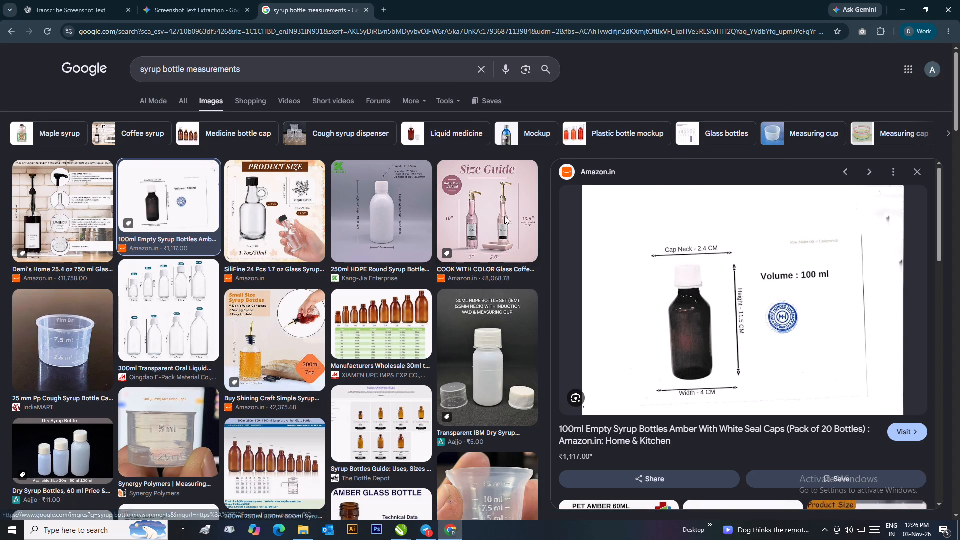
{"action": "right_click", "coordinate": [732, 293]}
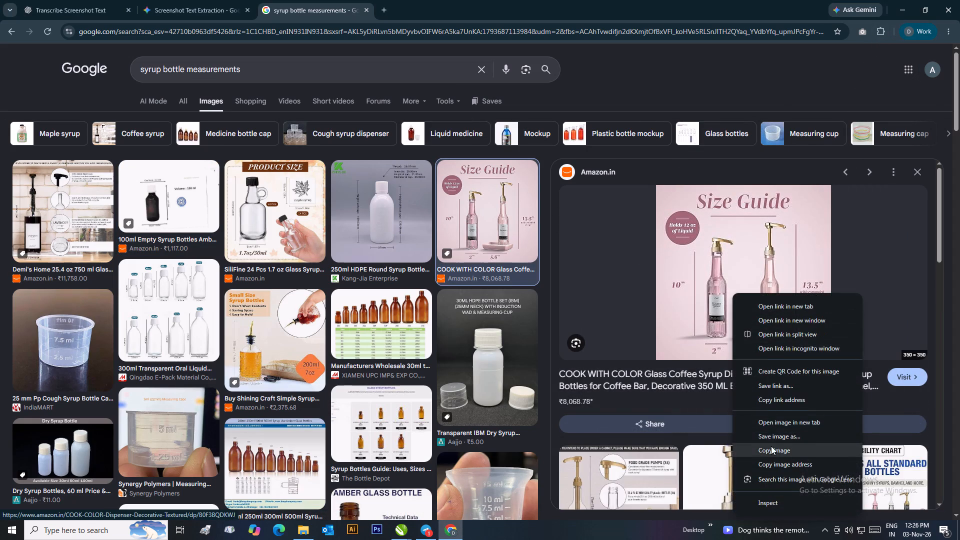
{"action": "left_click", "coordinate": [774, 438]}
{"action": "left_click", "coordinate": [550, 324]}
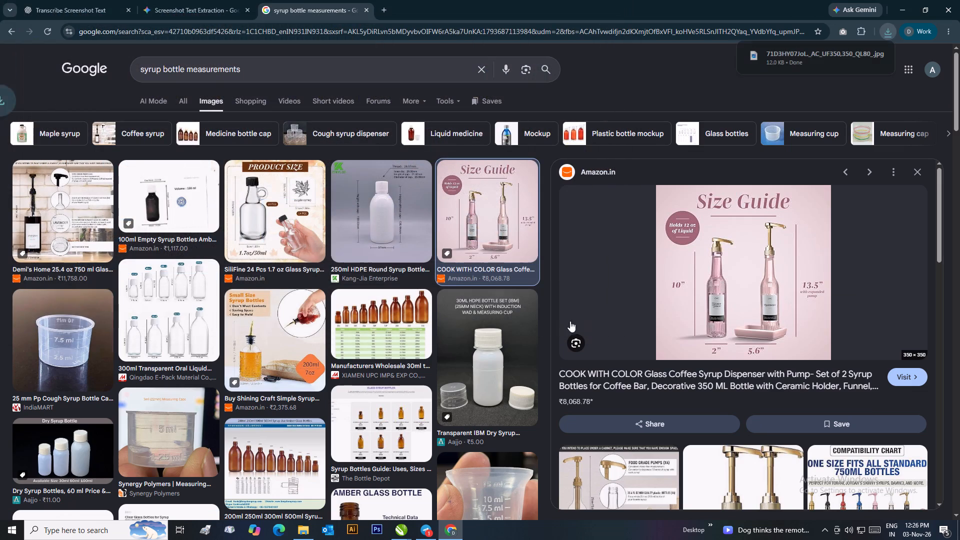
Open the downloaded "FAROPENEM SODIUM FOR DRY SYRUP JP 100 MG MOCK UP CDR FILE.cdr" in CorelDRAW and look over the carton layout.
{"action": "left_click", "coordinate": [883, 37]}
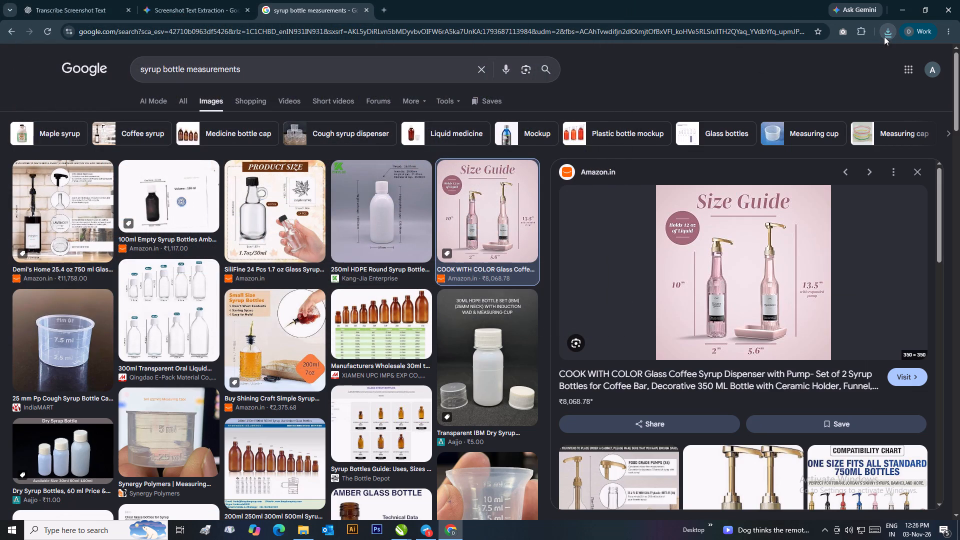
{"action": "left_click", "coordinate": [884, 36]}
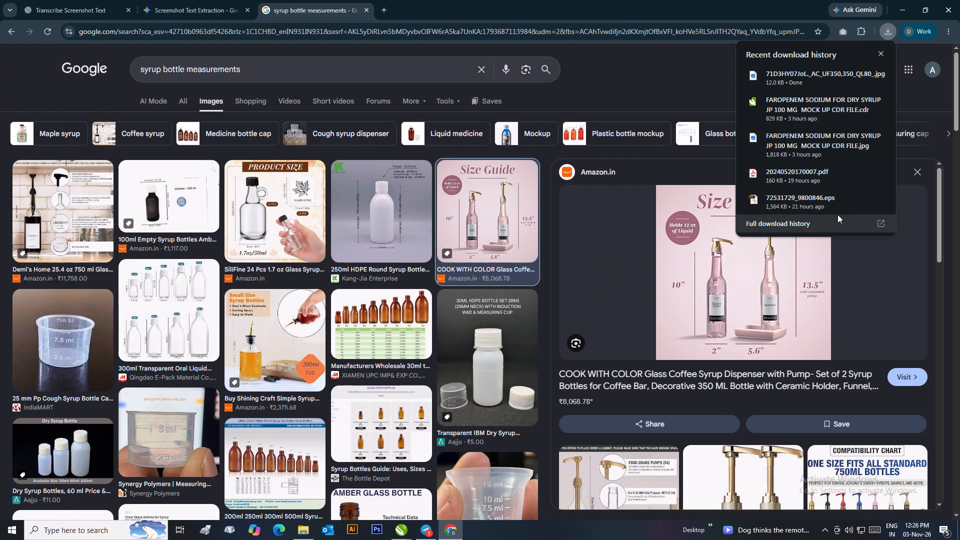
{"action": "left_click", "coordinate": [804, 105]}
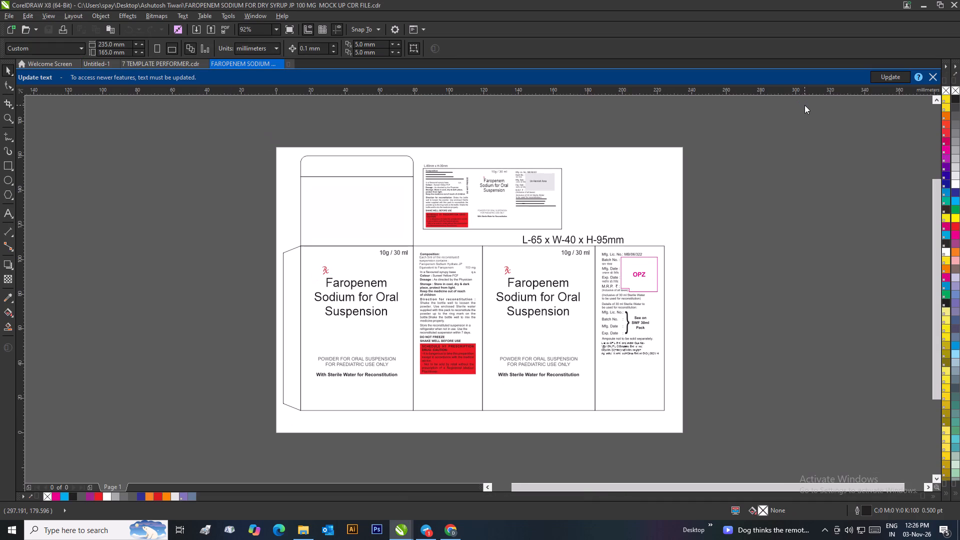
{"action": "scroll", "coordinate": [266, 174], "scroll_direction": "down", "scroll_amount": 1}
{"action": "scroll", "coordinate": [585, 368], "scroll_direction": "up", "scroll_amount": 1}
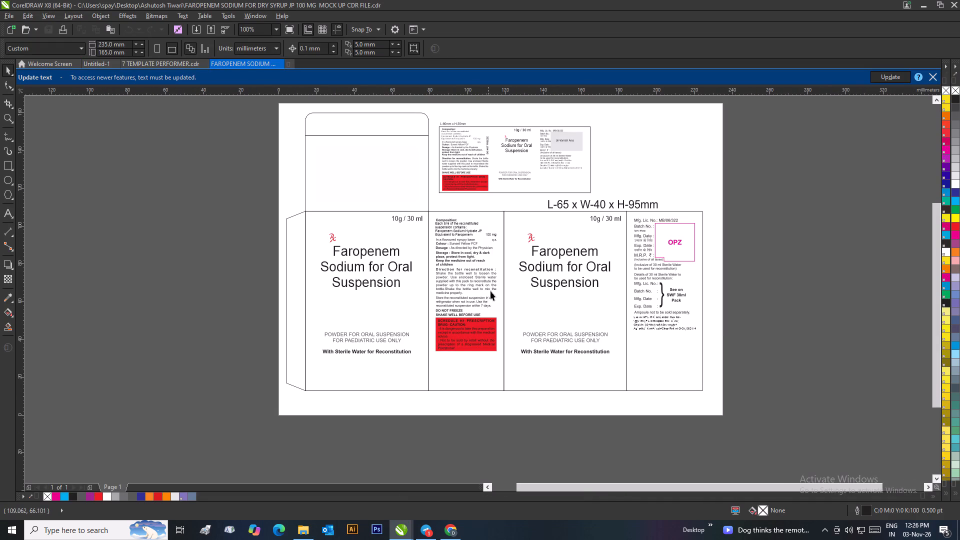
{"action": "scroll", "coordinate": [506, 282], "scroll_direction": "down", "scroll_amount": 2}
{"action": "scroll", "coordinate": [497, 286], "scroll_direction": "up", "scroll_amount": 2}
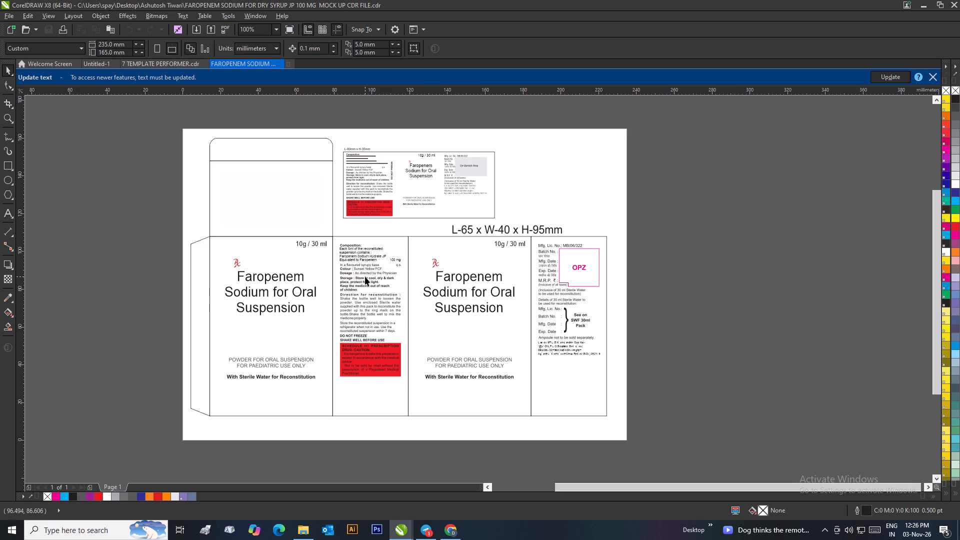
{"action": "scroll", "coordinate": [368, 276], "scroll_direction": "down", "scroll_amount": 1}
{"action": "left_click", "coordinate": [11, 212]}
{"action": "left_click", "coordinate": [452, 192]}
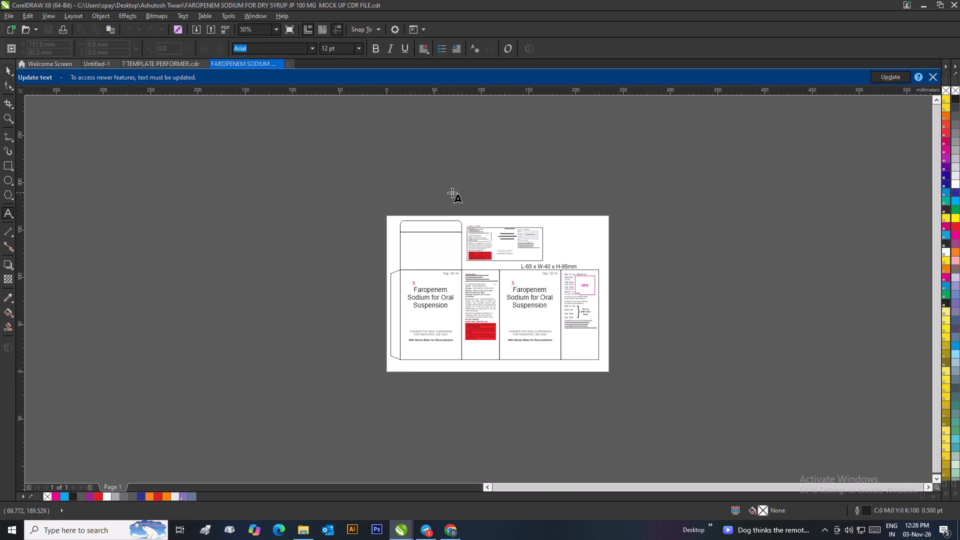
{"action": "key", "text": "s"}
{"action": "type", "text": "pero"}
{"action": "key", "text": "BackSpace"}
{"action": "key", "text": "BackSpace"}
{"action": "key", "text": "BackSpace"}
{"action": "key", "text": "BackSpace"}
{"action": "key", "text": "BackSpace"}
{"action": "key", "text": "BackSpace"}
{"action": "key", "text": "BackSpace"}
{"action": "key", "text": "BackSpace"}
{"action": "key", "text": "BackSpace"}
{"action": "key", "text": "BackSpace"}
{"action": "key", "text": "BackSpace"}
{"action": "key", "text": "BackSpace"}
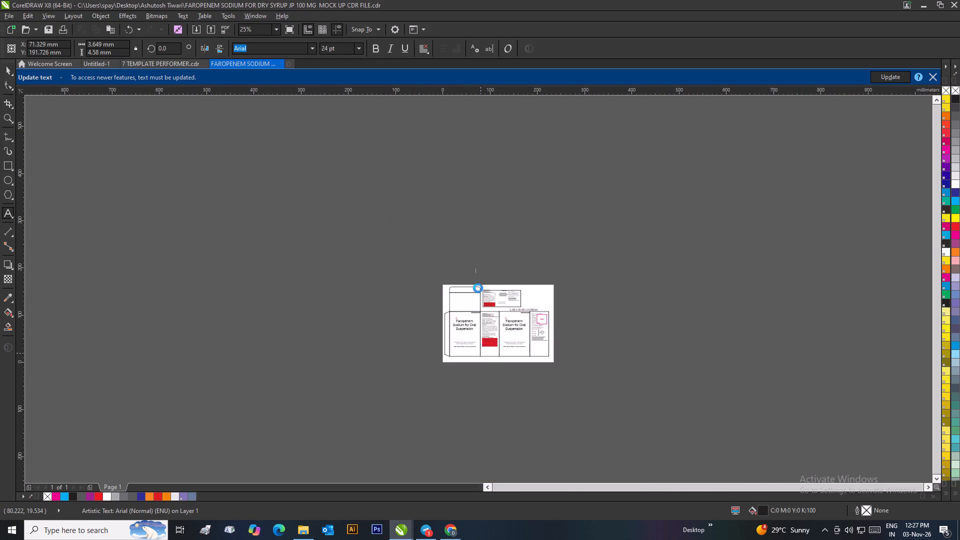
{"action": "scroll", "coordinate": [478, 288], "scroll_direction": "up", "scroll_amount": 1}
{"action": "scroll", "coordinate": [475, 275], "scroll_direction": "down", "scroll_amount": 2}
{"action": "scroll", "coordinate": [489, 218], "scroll_direction": "up", "scroll_amount": 2}
{"action": "left_click", "coordinate": [428, 299]}
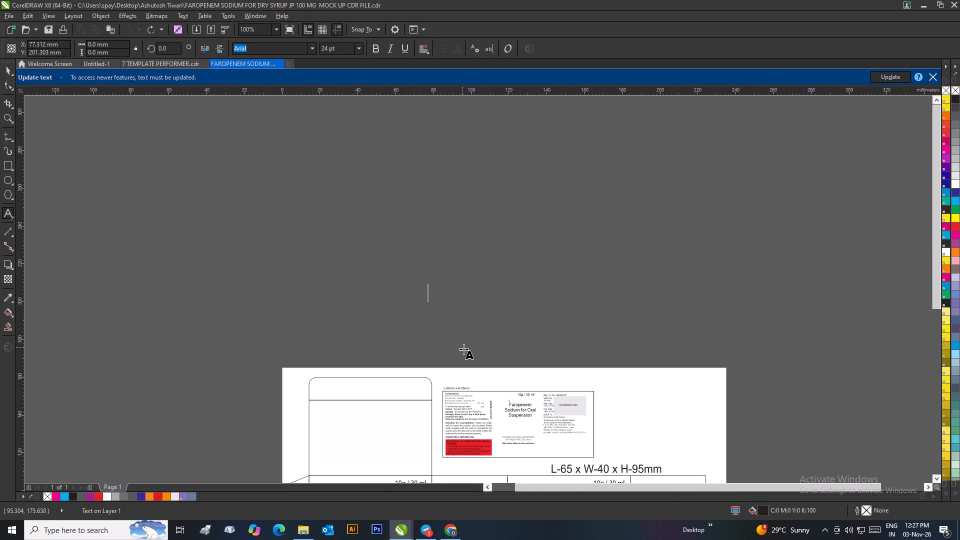
{"action": "key", "text": "ctrl+v"}
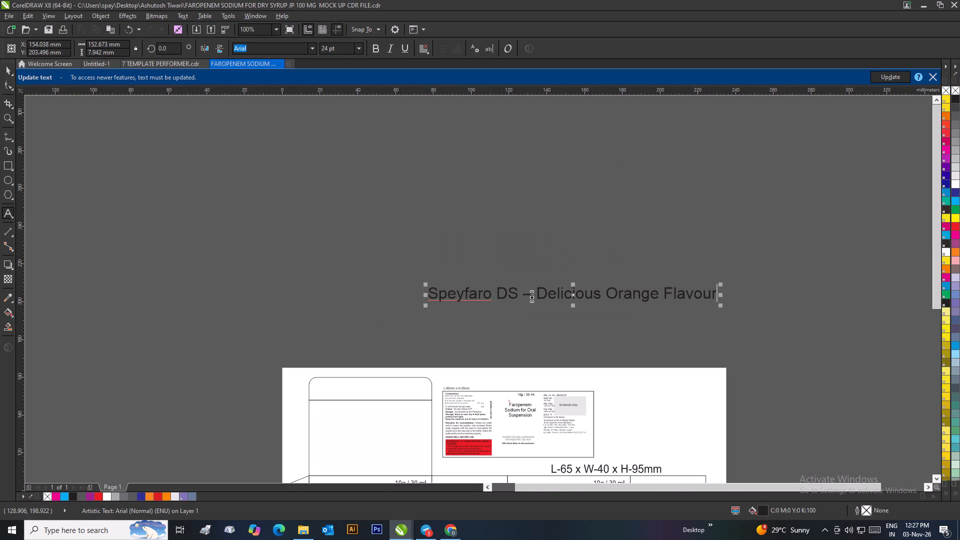
Replace the dash in the pasted text with a line break, putting "Delicious Orange Flavour" on its own line.
{"action": "left_click", "coordinate": [538, 296]}
{"action": "key", "text": "BackSpace"}
{"action": "key", "text": "BackSpace"}
{"action": "key", "text": "BackSpace"}
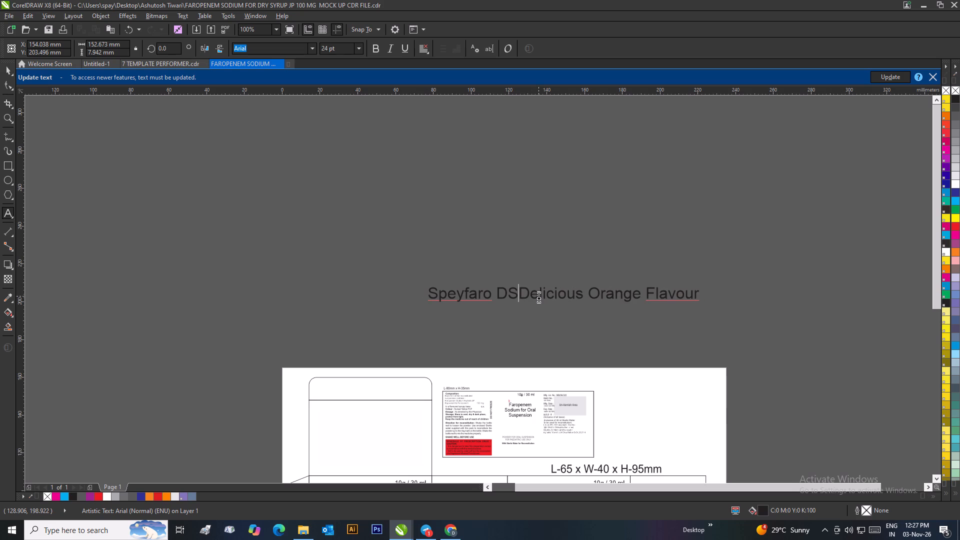
{"action": "key", "text": "Return"}
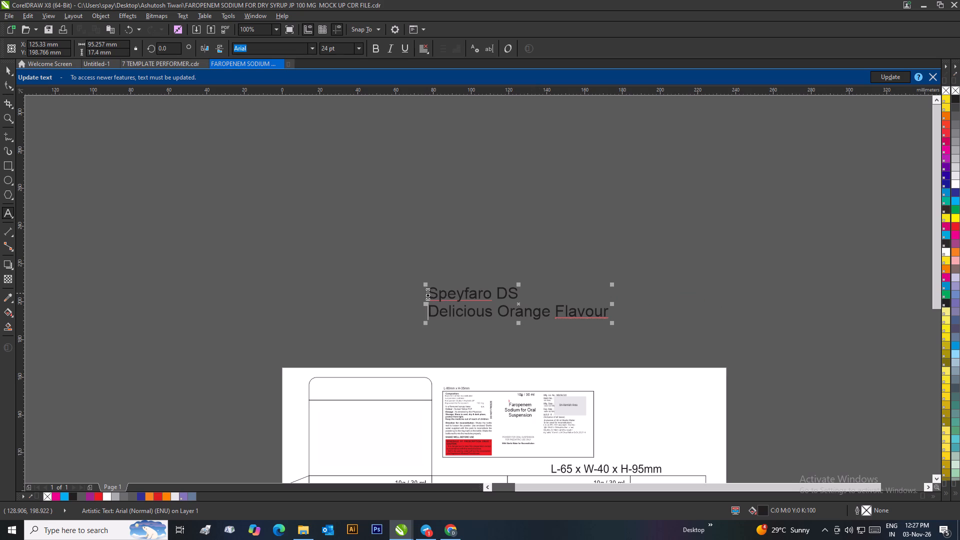
Make the "Speyfaro DS" line of the text bold.
{"action": "left_click_drag", "start_coordinate": [427, 293], "coordinate": [531, 293]}
{"action": "left_click", "coordinate": [514, 293]}
{"action": "left_click_drag", "start_coordinate": [431, 297], "coordinate": [522, 296]}
{"action": "left_click", "coordinate": [371, 48]}
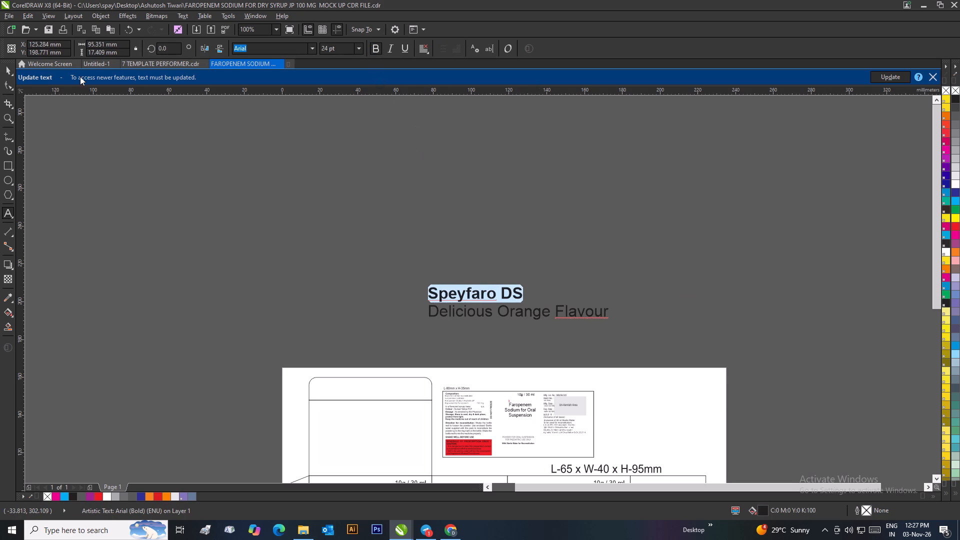
Centre-align the two-line Speyfaro DS text and shift it closer to the page's upper edge.
{"action": "left_click", "coordinate": [7, 66]}
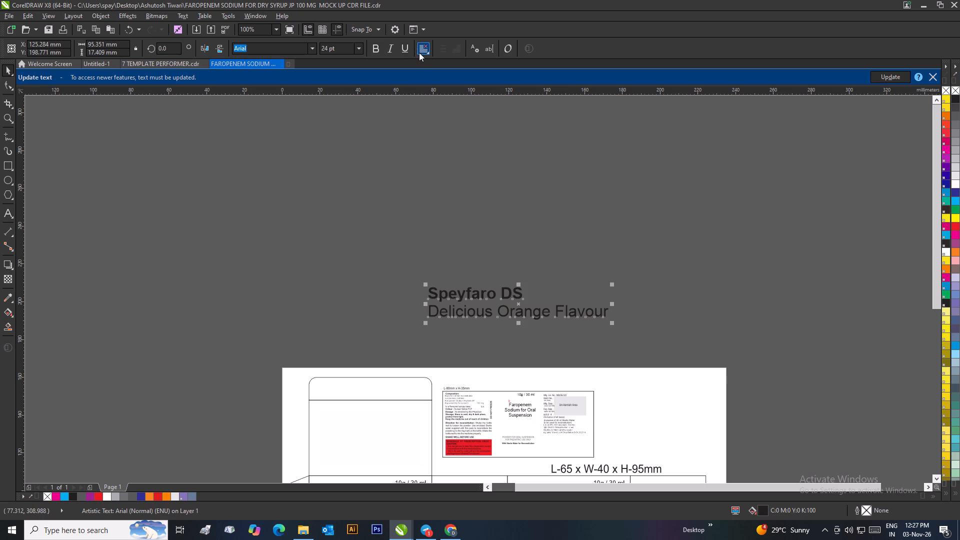
{"action": "left_click", "coordinate": [419, 52]}
{"action": "left_click", "coordinate": [438, 90]}
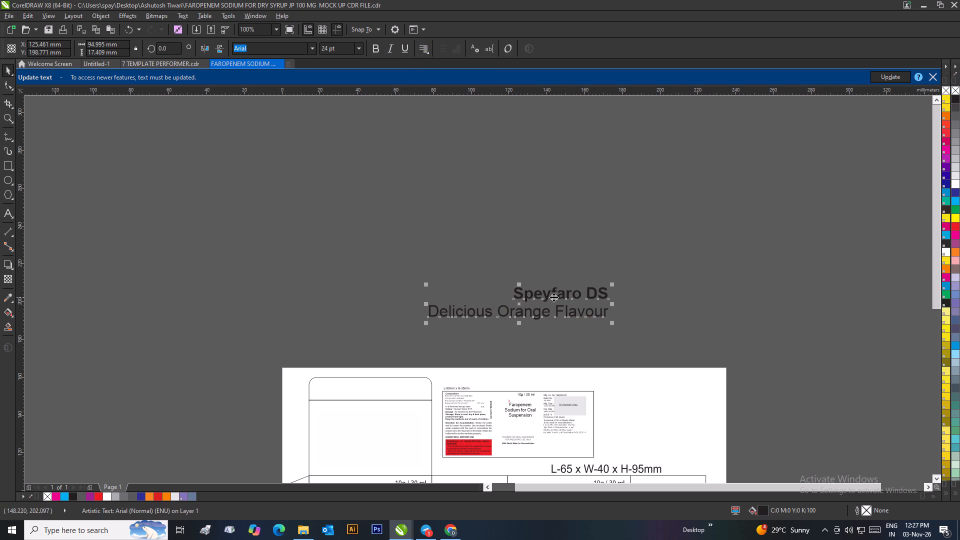
{"action": "left_click_drag", "start_coordinate": [545, 296], "coordinate": [468, 316]}
{"action": "left_click", "coordinate": [497, 277]}
{"action": "left_click", "coordinate": [486, 313]}
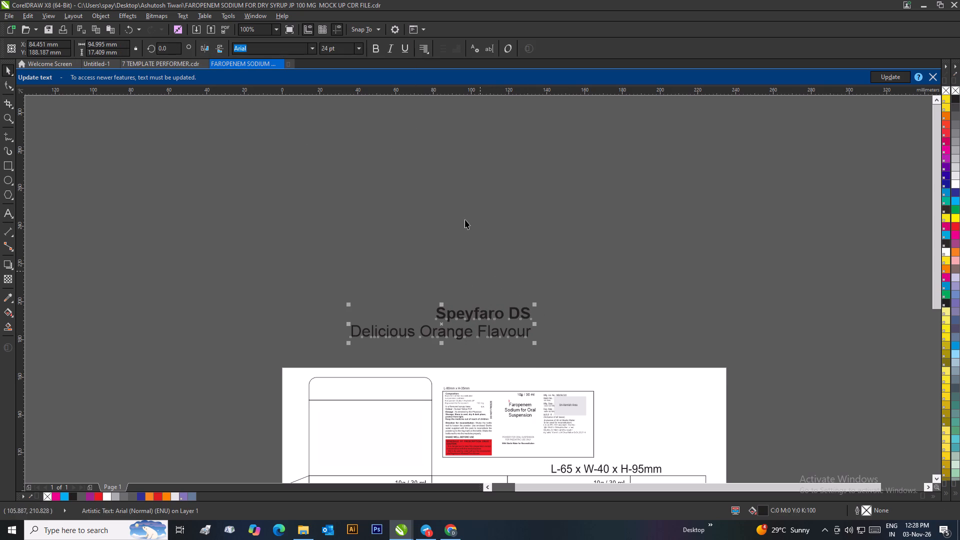
{"action": "left_click", "coordinate": [422, 52]}
{"action": "left_click", "coordinate": [441, 84]}
{"action": "left_click", "coordinate": [460, 174]}
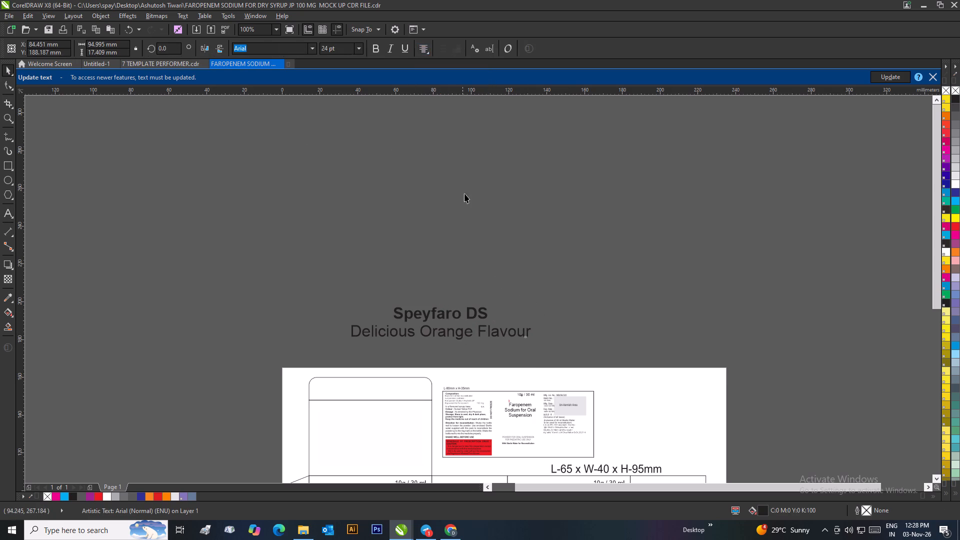
Move the Speyfaro DS text to just above the page, roughly centred over it, and fill it white.
{"action": "left_click_drag", "start_coordinate": [445, 311], "coordinate": [503, 323]}
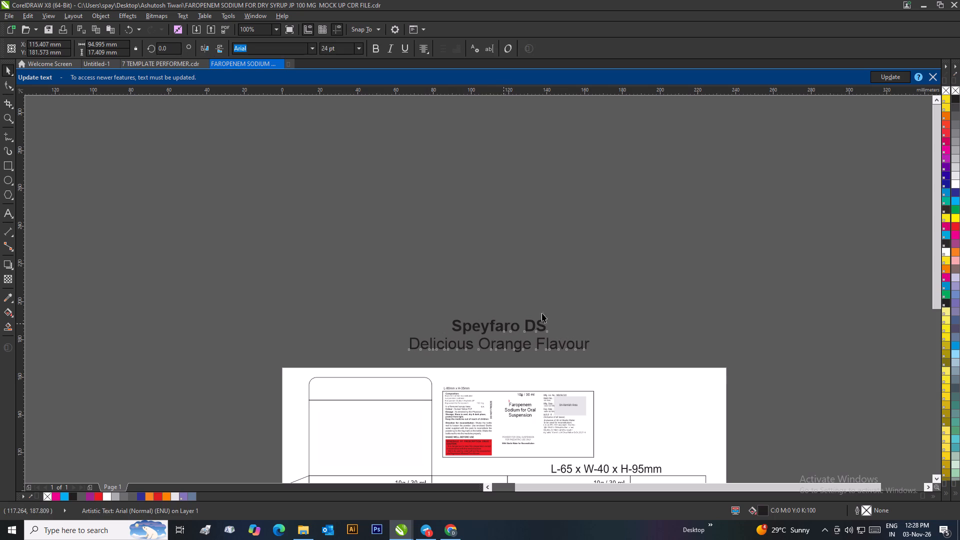
{"action": "left_click", "coordinate": [954, 183]}
{"action": "left_click_drag", "start_coordinate": [691, 181], "coordinate": [680, 181]}
{"action": "scroll", "coordinate": [523, 246], "scroll_direction": "down", "scroll_amount": 2}
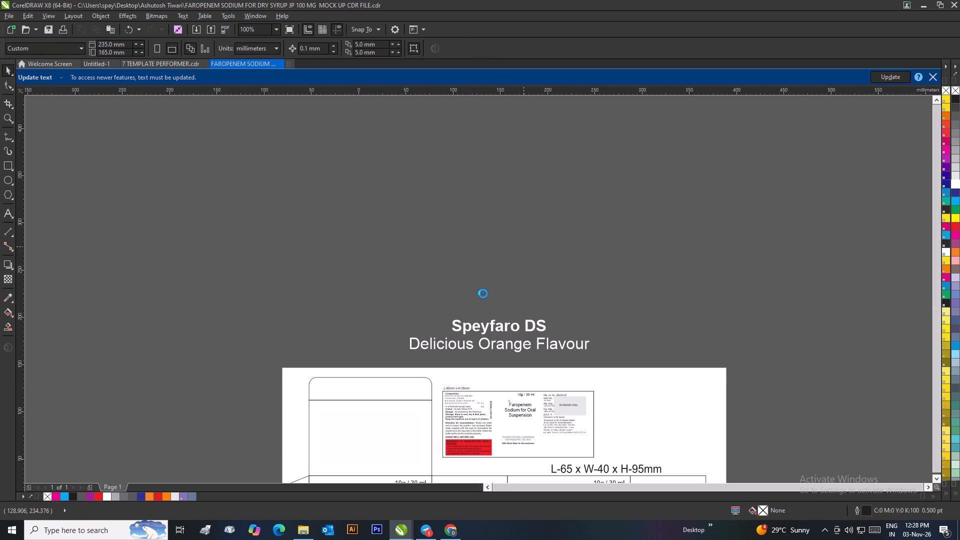
{"action": "scroll", "coordinate": [483, 293], "scroll_direction": "down", "scroll_amount": 1}
{"action": "scroll", "coordinate": [489, 314], "scroll_direction": "up", "scroll_amount": 2}
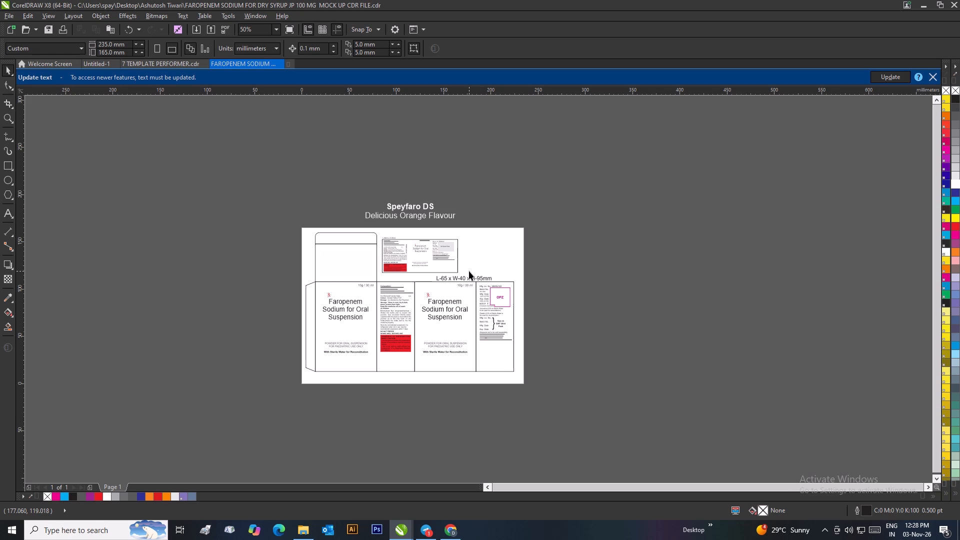
{"action": "key", "text": "ctrl+o"}
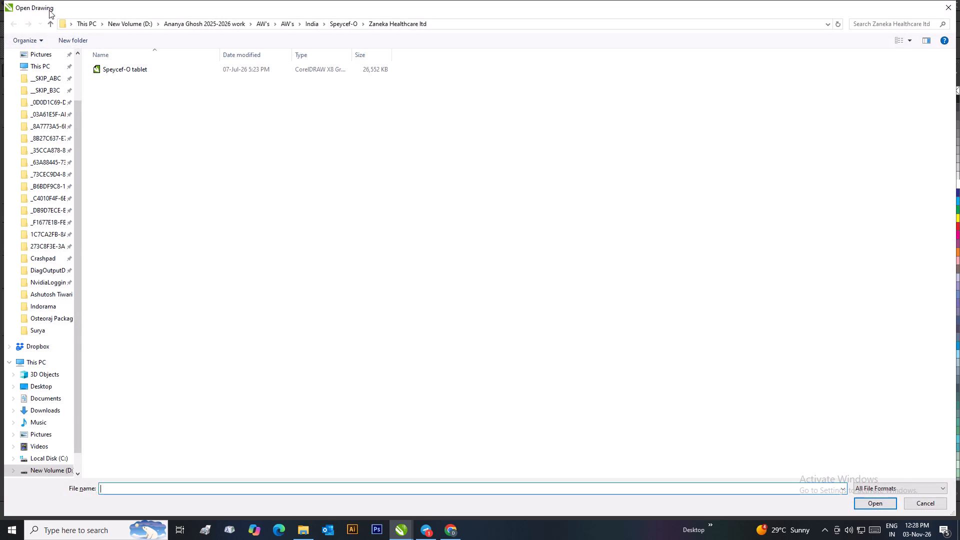
{"action": "left_click", "coordinate": [49, 24]}
{"action": "left_click", "coordinate": [49, 25]}
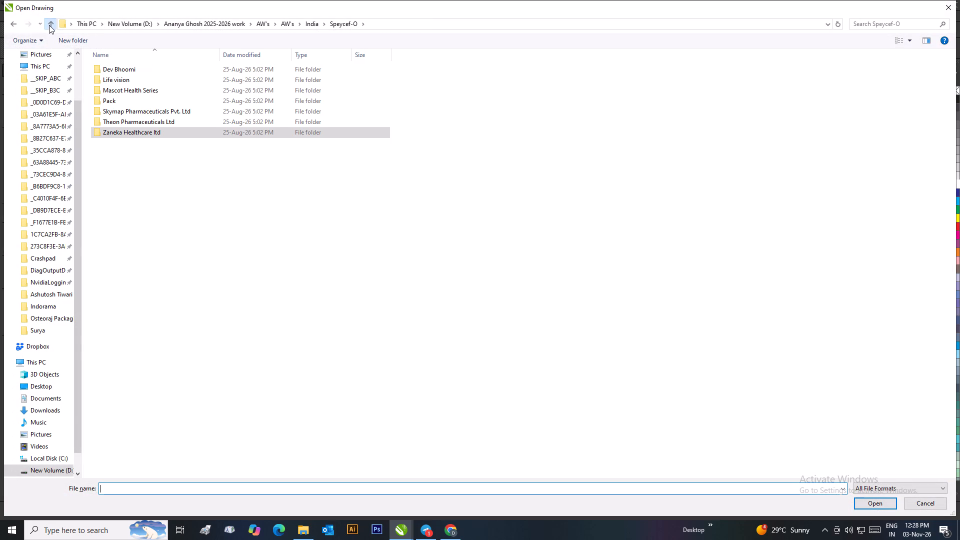
{"action": "scroll", "coordinate": [126, 322], "scroll_direction": "down", "scroll_amount": 3}
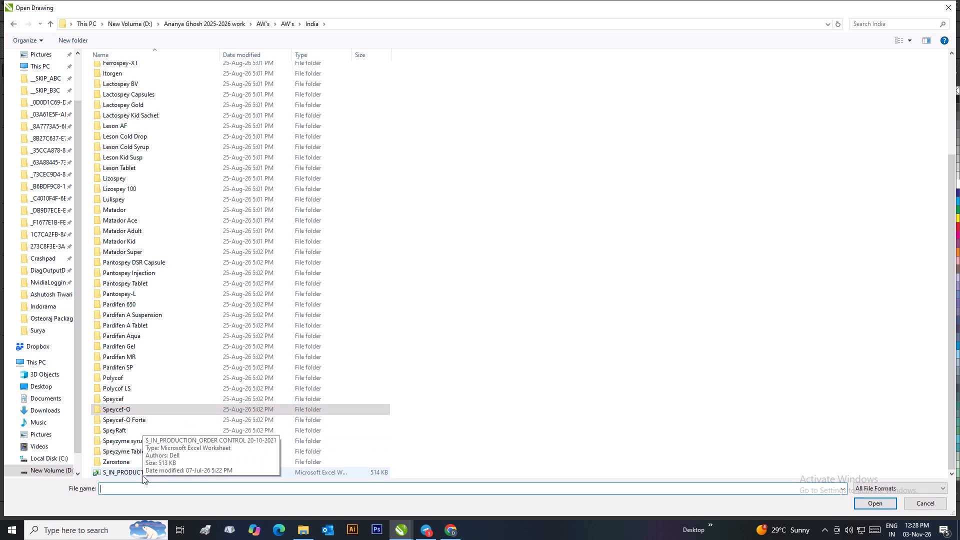
{"action": "left_click", "coordinate": [48, 20]}
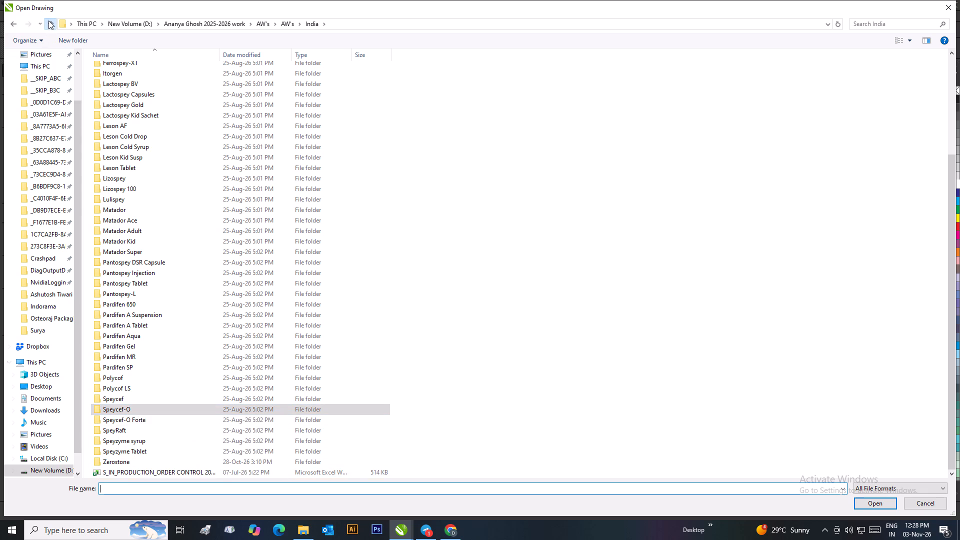
{"action": "left_click", "coordinate": [48, 20]}
{"action": "left_click", "coordinate": [48, 20]}
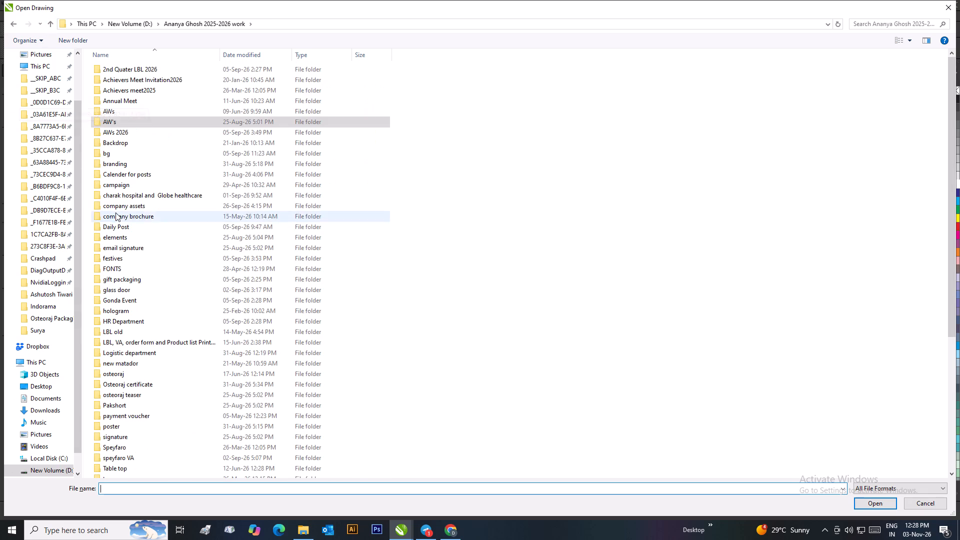
{"action": "double_click", "coordinate": [113, 134]}
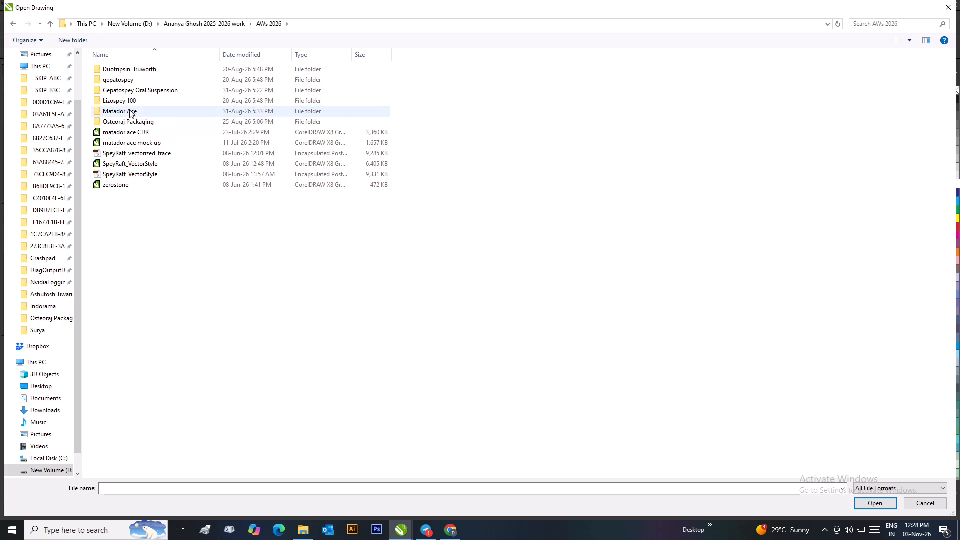
{"action": "left_click", "coordinate": [50, 23]}
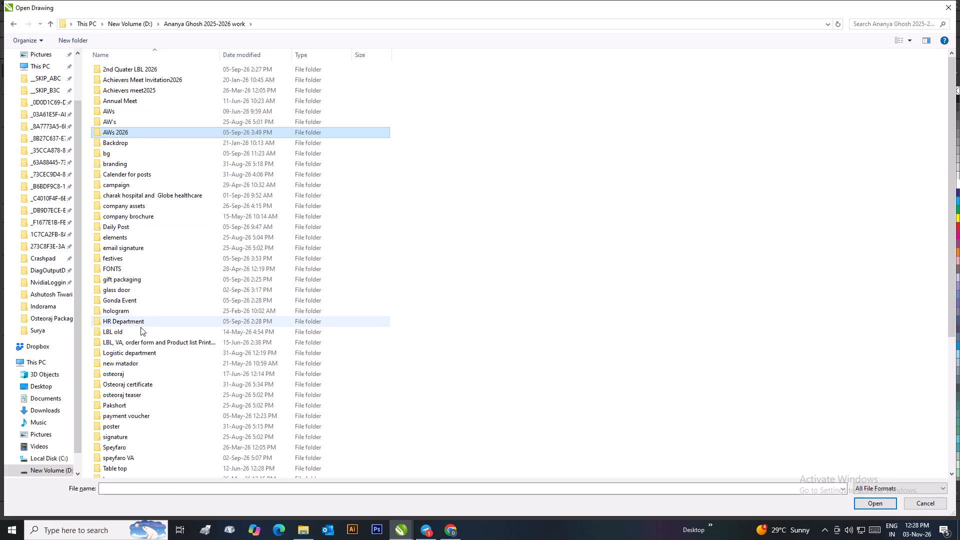
{"action": "scroll", "coordinate": [135, 370], "scroll_direction": "down", "scroll_amount": 10}
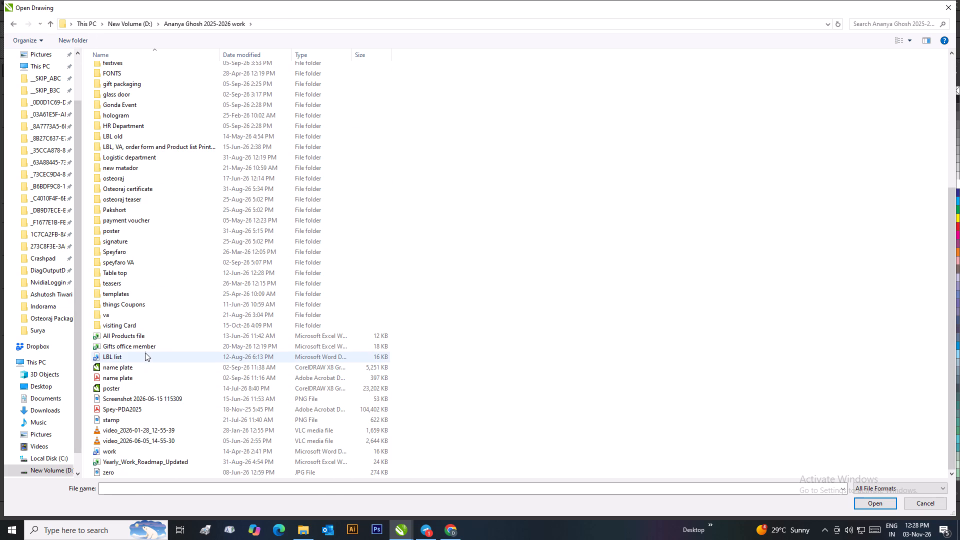
{"action": "double_click", "coordinate": [121, 254]}
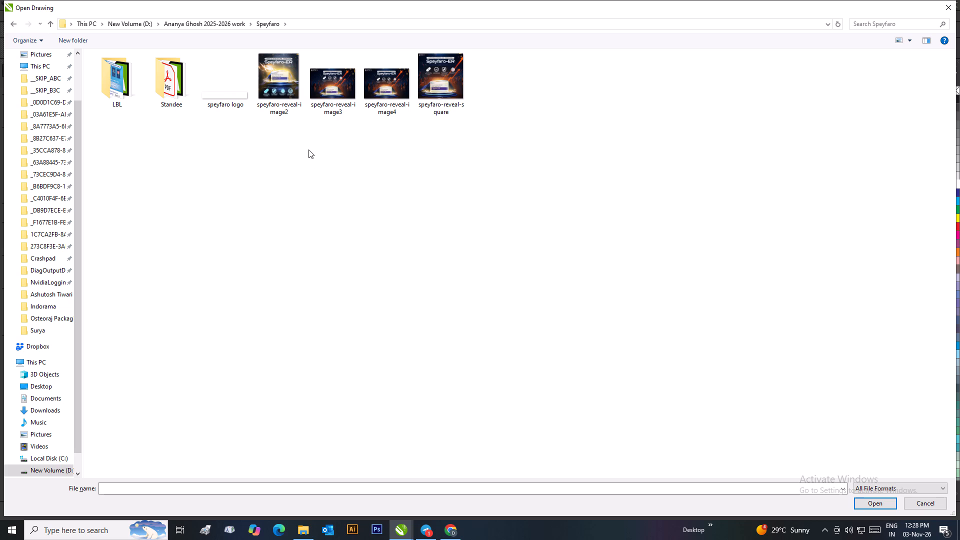
{"action": "double_click", "coordinate": [130, 82]}
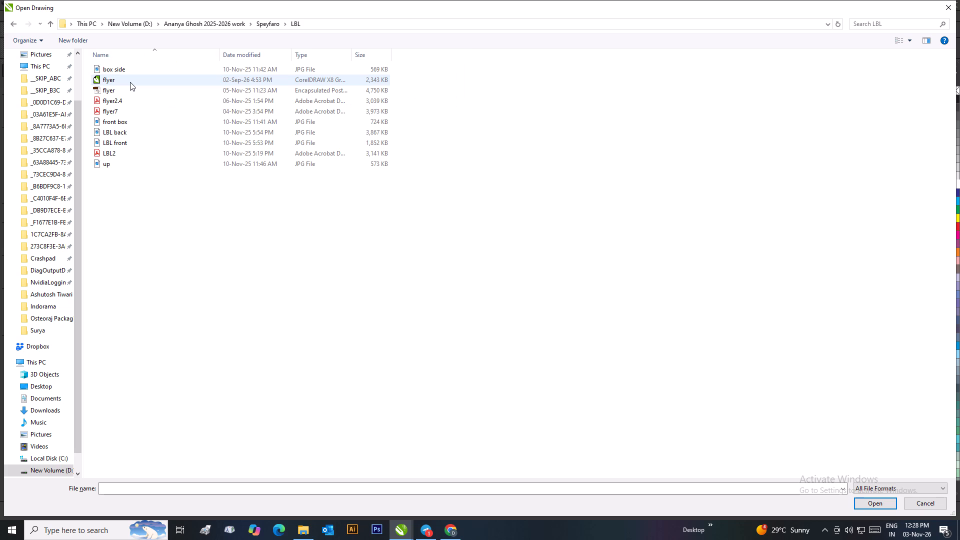
{"action": "double_click", "coordinate": [130, 82]}
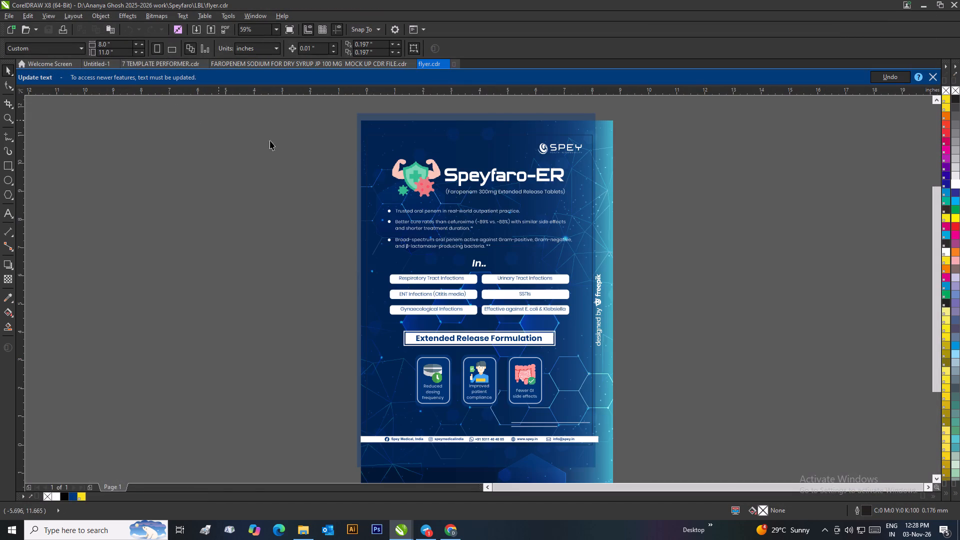
Ungroup all objects in the flyer's title group and change the title from "Speyfaro-ER" to "Speyfaro-DS".
{"action": "scroll", "coordinate": [511, 190], "scroll_direction": "up", "scroll_amount": 1}
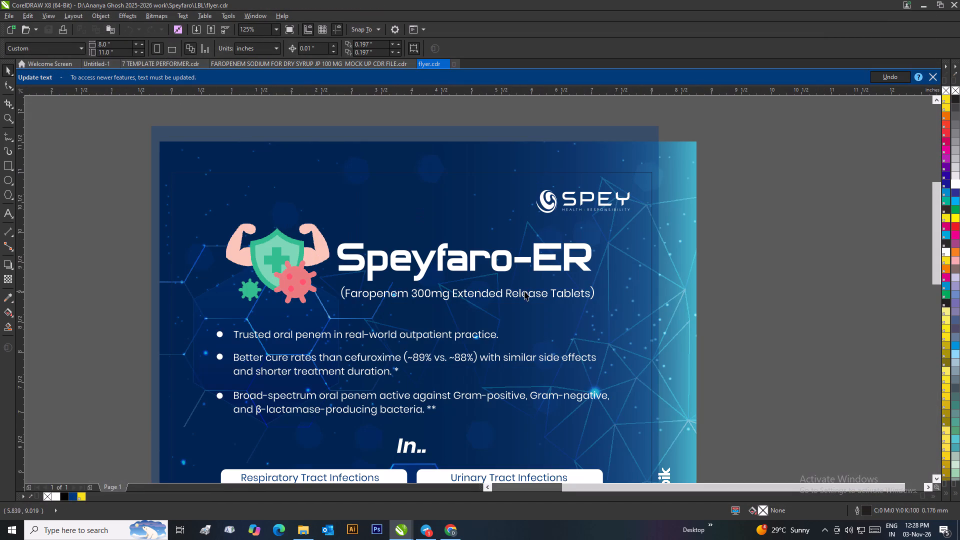
{"action": "left_click", "coordinate": [536, 261]}
{"action": "right_click", "coordinate": [536, 261]}
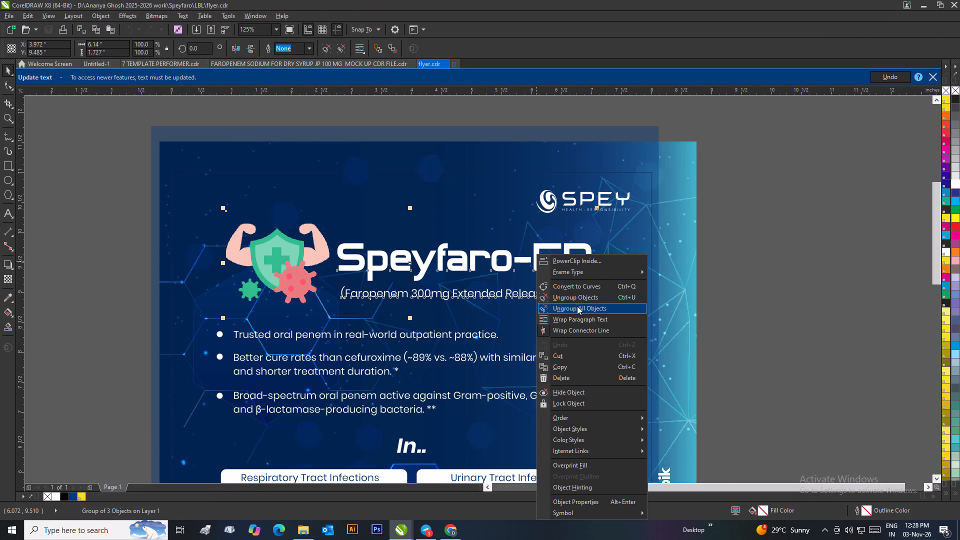
{"action": "left_click", "coordinate": [577, 306]}
{"action": "left_click", "coordinate": [805, 267]}
{"action": "double_click", "coordinate": [586, 257]}
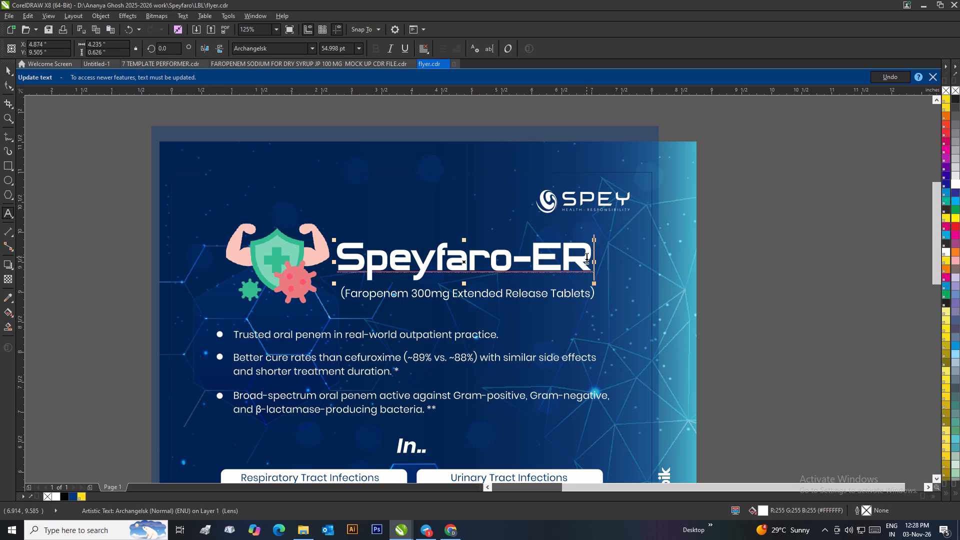
{"action": "key", "text": "BackSpace"}
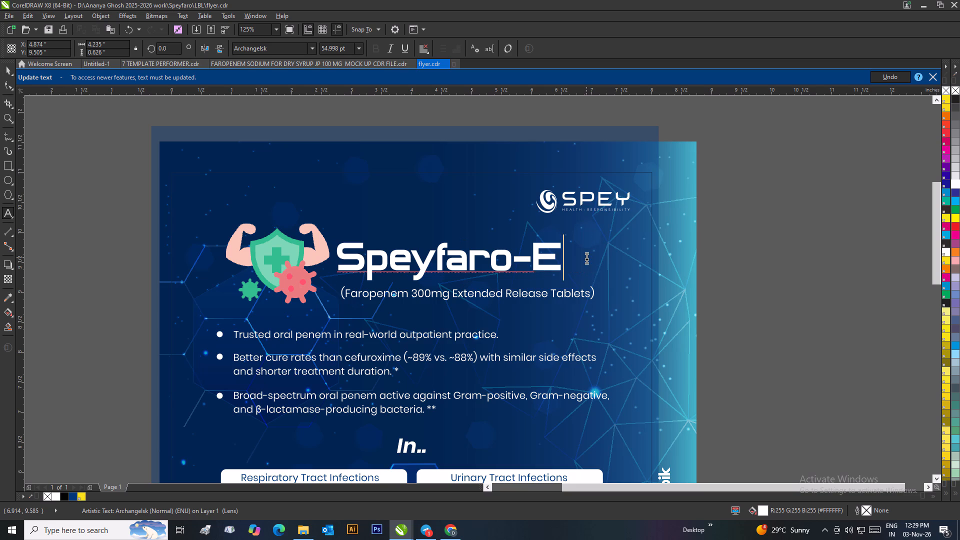
{"action": "key", "text": "BackSpace"}
{"action": "type", "text": "DS"}
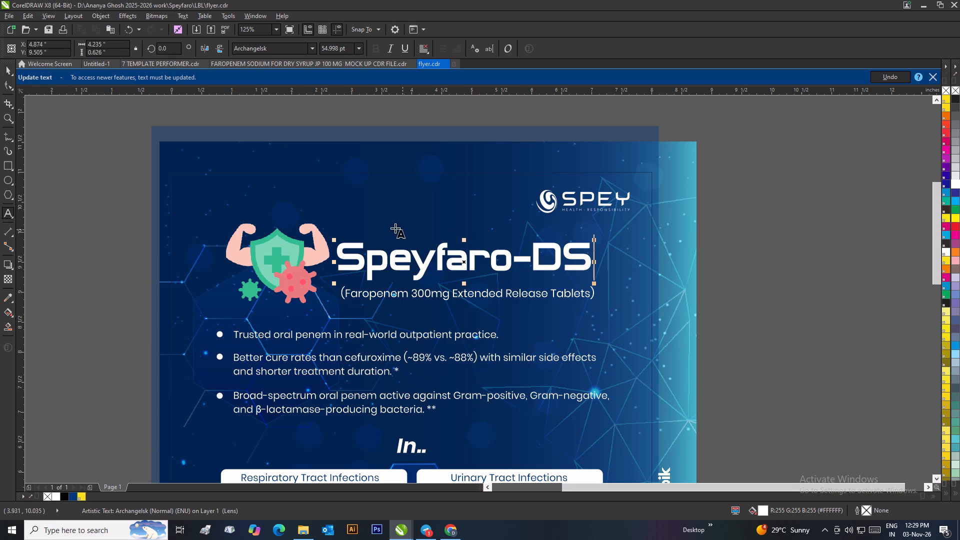
{"action": "left_click", "coordinate": [5, 67]}
{"action": "left_click", "coordinate": [810, 281]}
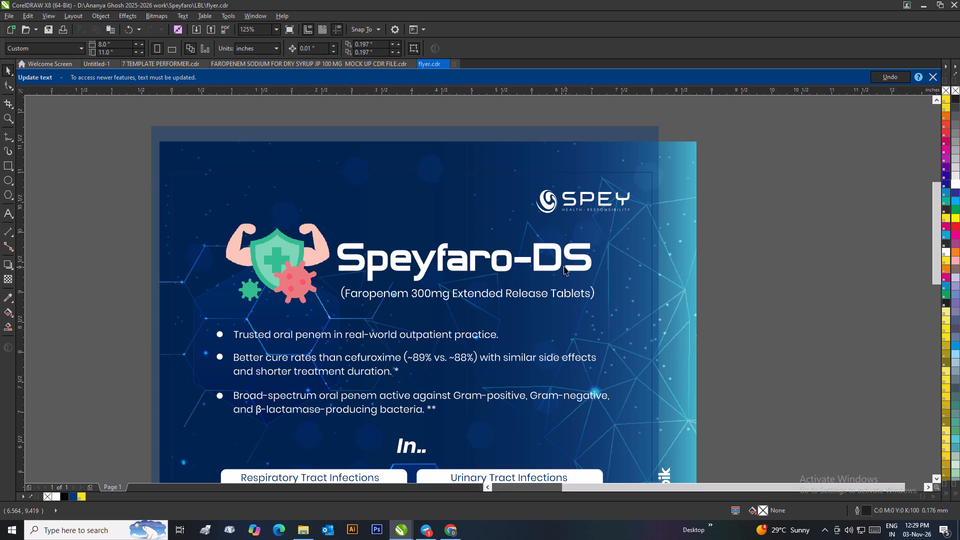
Copy the flyer's Speyfaro-DS title into the Faropenem carton drawing, move it onto the carton panels and fill it blue.
{"action": "left_click", "coordinate": [557, 262]}
{"action": "right_click", "coordinate": [557, 262]}
{"action": "left_click", "coordinate": [590, 349]}
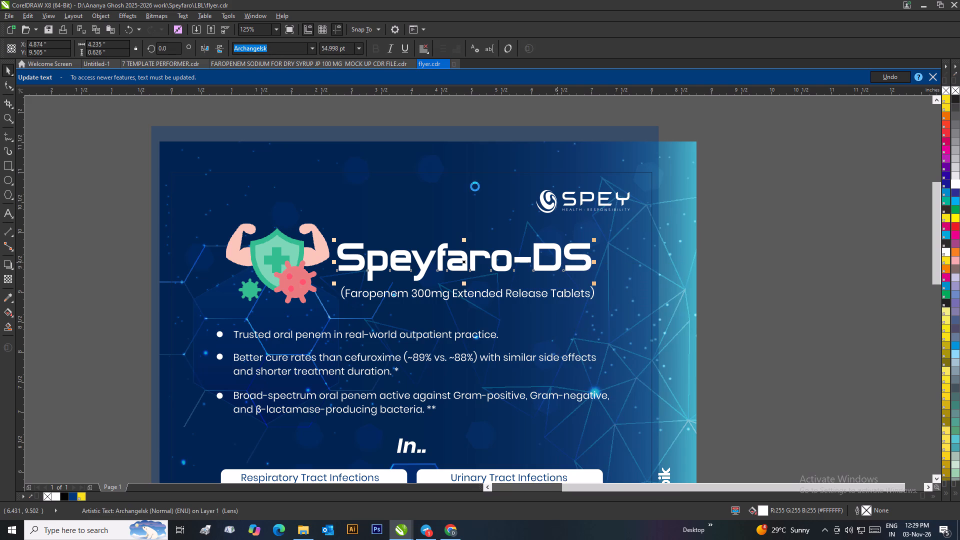
{"action": "left_click", "coordinate": [331, 59]}
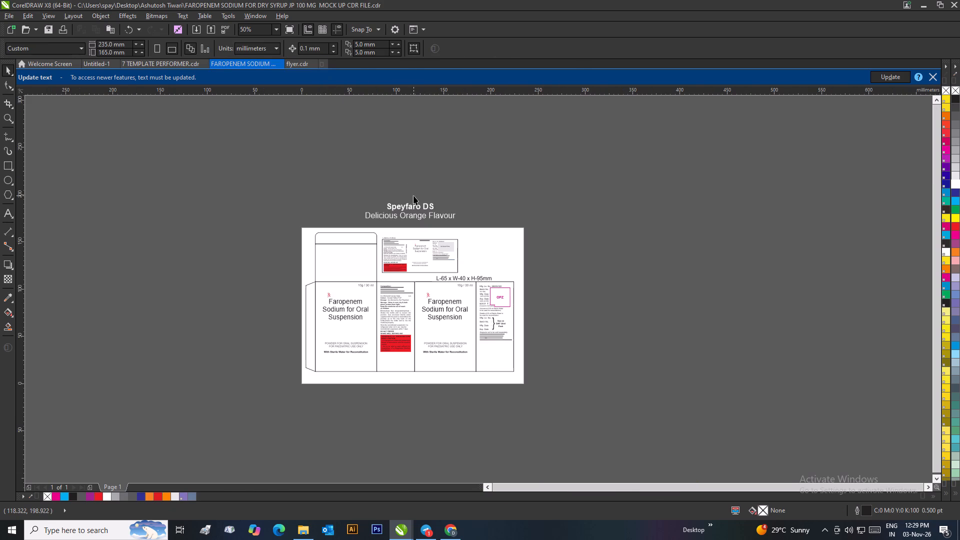
{"action": "key", "text": "ctrl+v"}
{"action": "left_click_drag", "start_coordinate": [449, 208], "coordinate": [448, 233]}
{"action": "left_click_drag", "start_coordinate": [450, 210], "coordinate": [453, 221]}
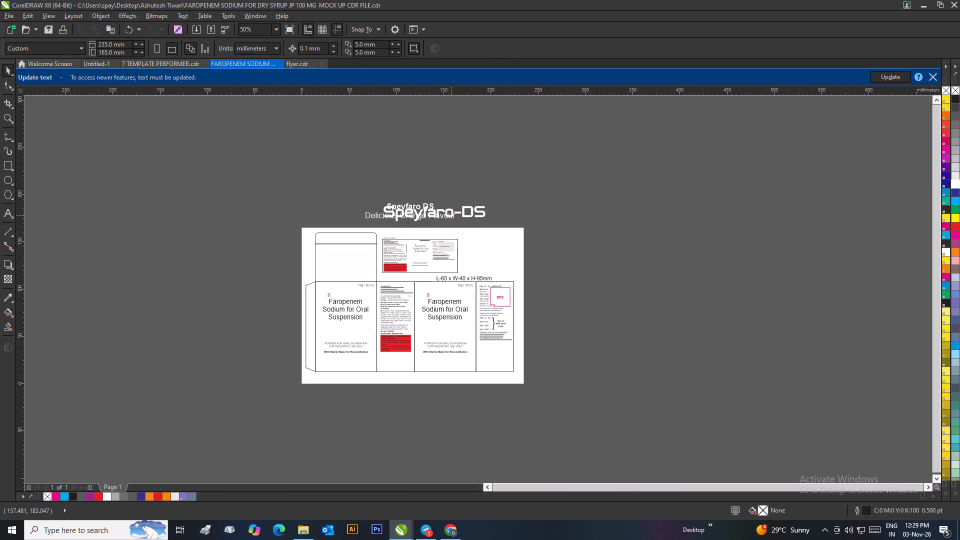
{"action": "left_click_drag", "start_coordinate": [453, 221], "coordinate": [402, 331]}
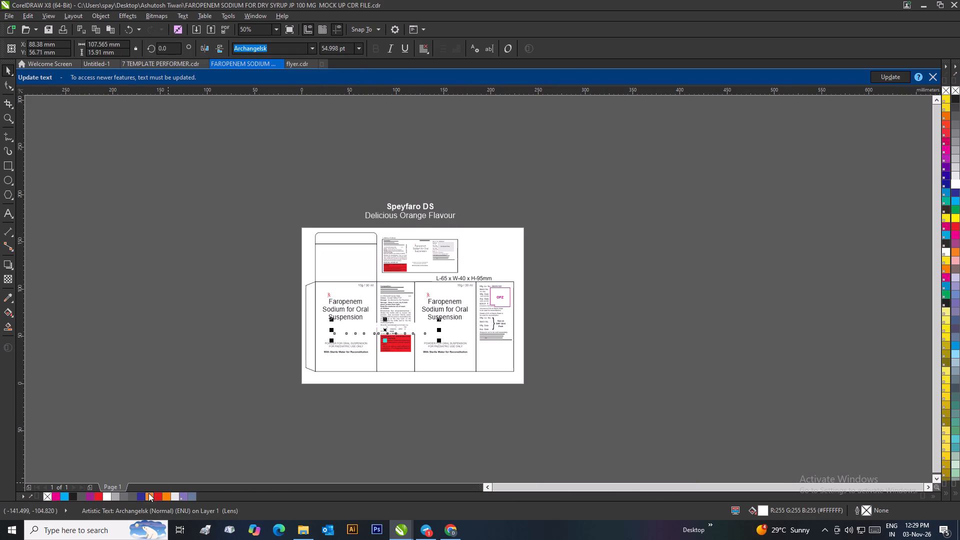
{"action": "left_click", "coordinate": [143, 494]}
Scale the Speyfaro-DS title to about 45 mm wide and place it below the generic name on the first front panel.
{"action": "scroll", "coordinate": [413, 338], "scroll_direction": "up", "scroll_amount": 1}
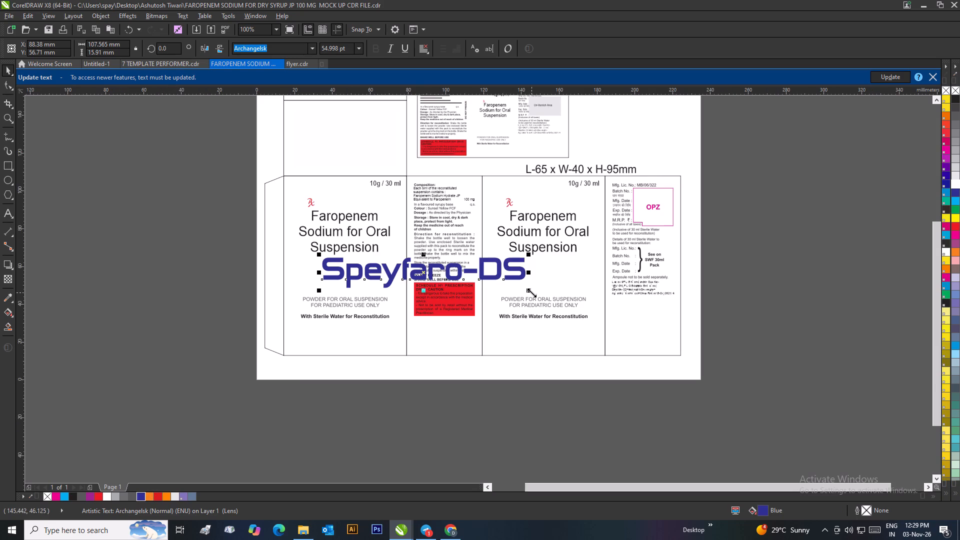
{"action": "left_click_drag", "start_coordinate": [531, 293], "coordinate": [413, 320]}
{"action": "left_click_drag", "start_coordinate": [366, 261], "coordinate": [361, 267]}
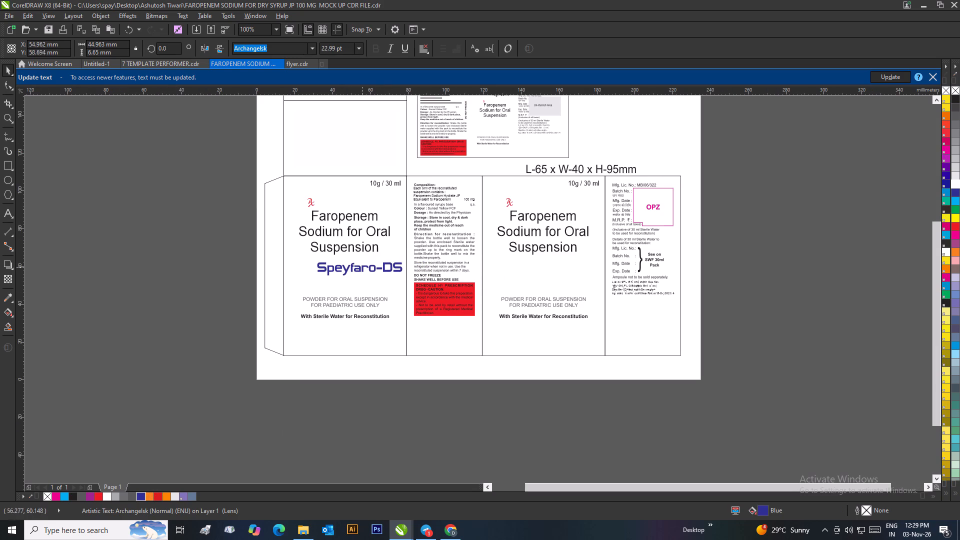
{"action": "left_click_drag", "start_coordinate": [361, 267], "coordinate": [348, 273]}
{"action": "left_click_drag", "start_coordinate": [390, 285], "coordinate": [386, 291]}
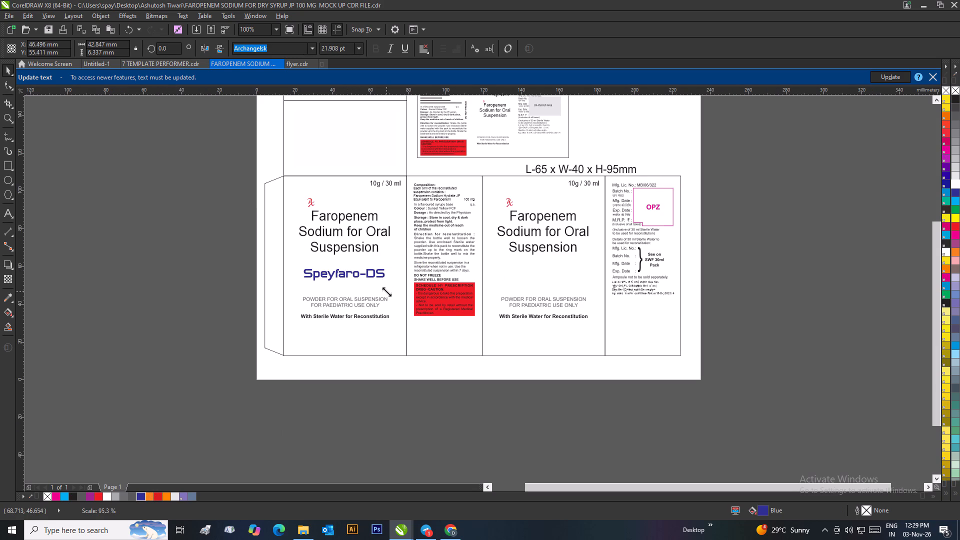
{"action": "left_click_drag", "start_coordinate": [386, 291], "coordinate": [390, 293]}
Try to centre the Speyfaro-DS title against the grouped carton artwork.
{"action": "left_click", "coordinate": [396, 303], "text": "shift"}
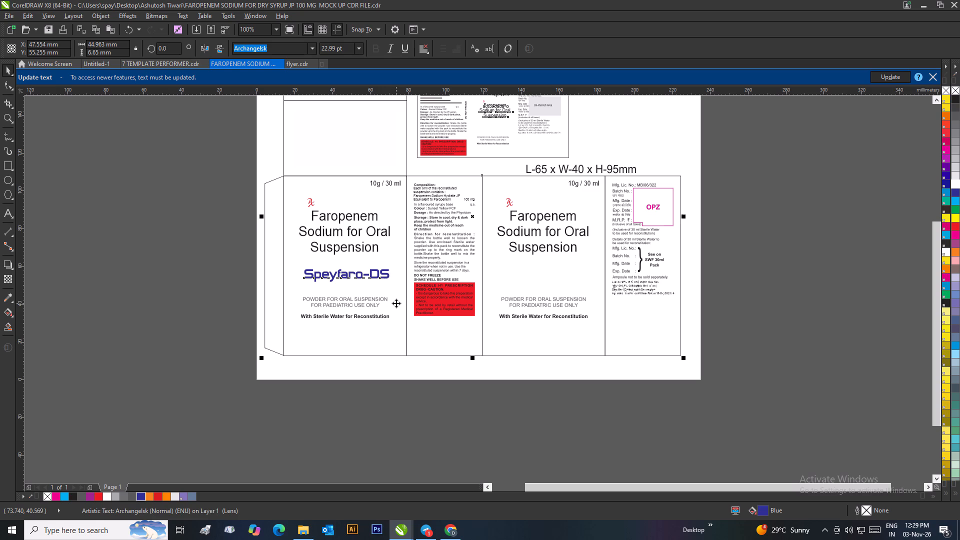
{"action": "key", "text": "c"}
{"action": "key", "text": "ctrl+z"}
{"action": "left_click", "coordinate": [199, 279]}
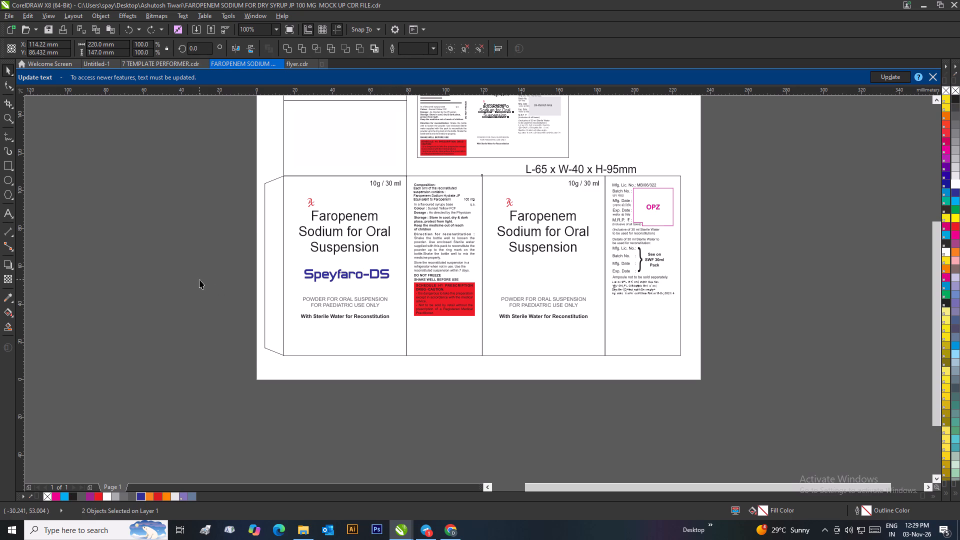
Ungroup all objects in the carton artwork group.
{"action": "right_click", "coordinate": [394, 260]}
{"action": "left_click_drag", "start_coordinate": [425, 302], "coordinate": [426, 307]}
{"action": "left_click", "coordinate": [192, 274]}
Centre the Speyfaro-DS title horizontally on the first 65 x 95 mm front panel.
{"action": "left_click", "coordinate": [307, 271]}
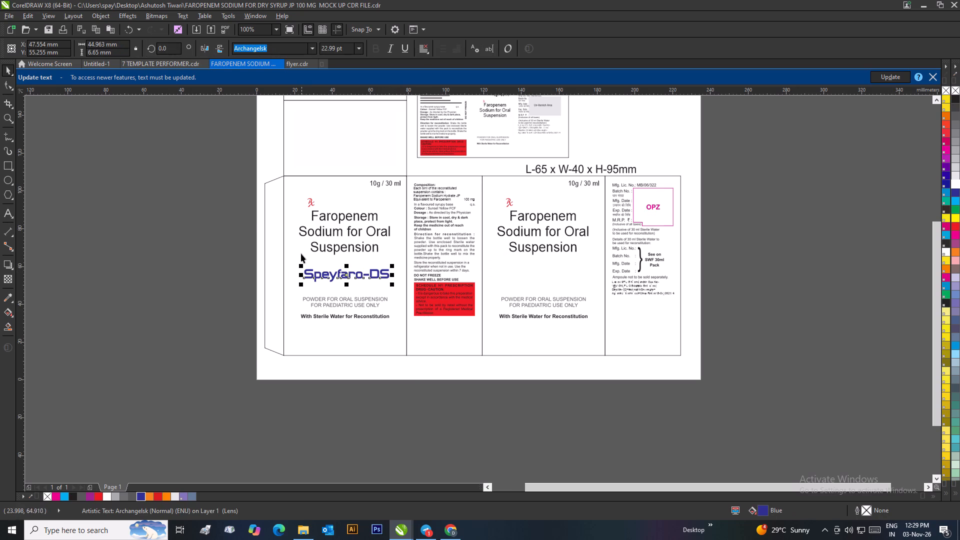
{"action": "left_click", "coordinate": [300, 252], "text": "shift"}
{"action": "key", "text": "c"}
{"action": "left_click", "coordinate": [187, 273]}
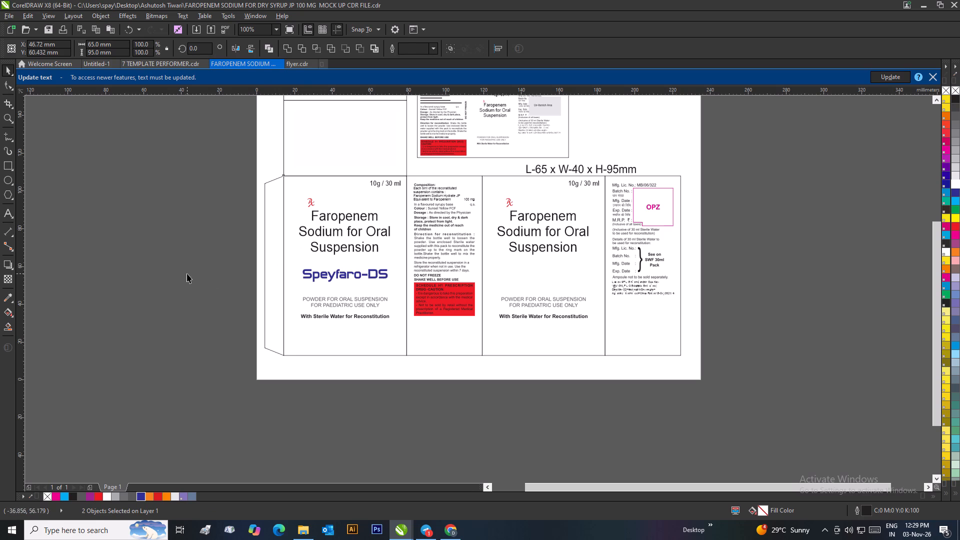
Space the Speyfaro-DS title evenly between the generic name and the "Powder for Oral Suspension" text on the first front panel.
{"action": "left_click", "coordinate": [333, 298]}
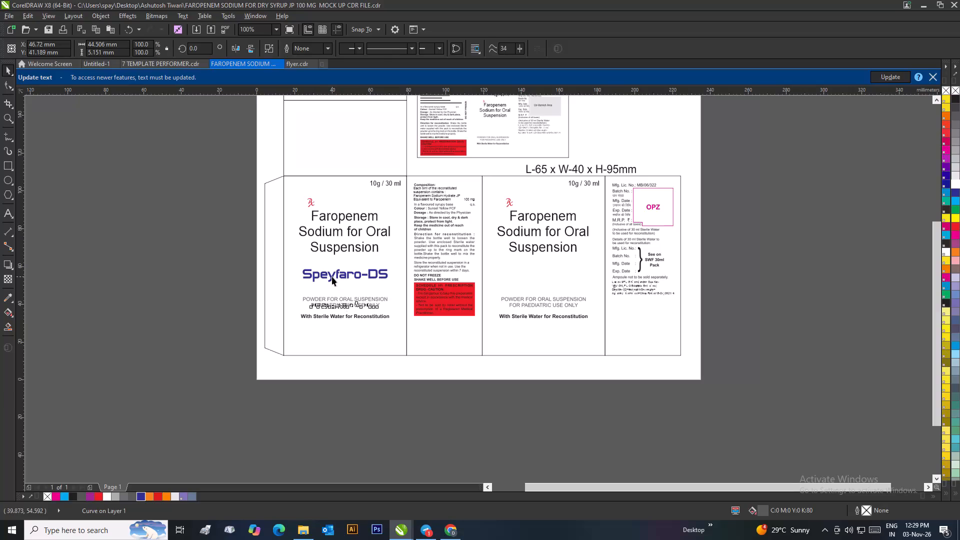
{"action": "left_click", "coordinate": [332, 276], "text": "shift"}
{"action": "left_click", "coordinate": [335, 252], "text": "shift"}
{"action": "key", "text": "shift+a"}
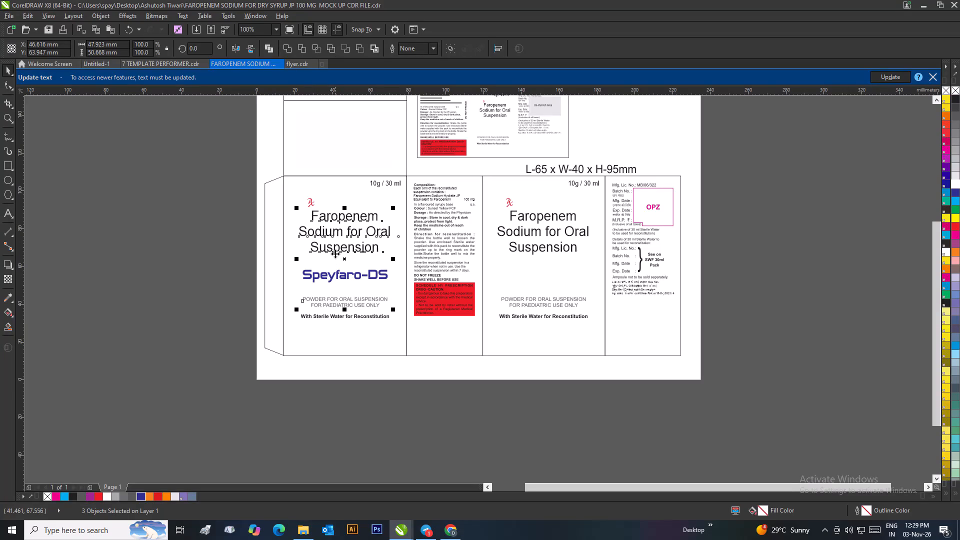
{"action": "left_click", "coordinate": [199, 269]}
Duplicate the blue Speyfaro-DS title onto the second front panel, between the generic name and the "Powder for Oral Suspension" text.
{"action": "scroll", "coordinate": [338, 276], "scroll_direction": "down", "scroll_amount": 1}
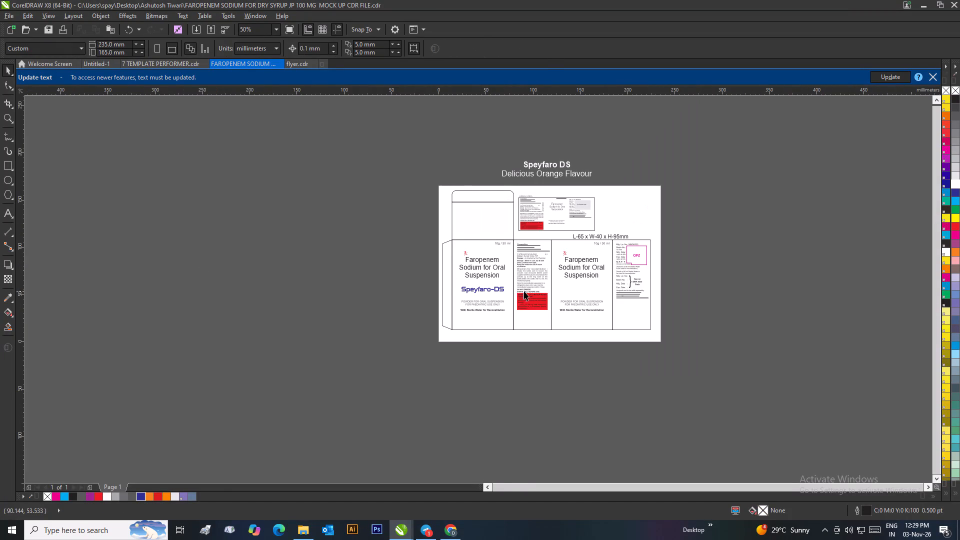
{"action": "scroll", "coordinate": [524, 291], "scroll_direction": "up", "scroll_amount": 1}
{"action": "scroll", "coordinate": [479, 290], "scroll_direction": "down", "scroll_amount": 1}
{"action": "scroll", "coordinate": [534, 288], "scroll_direction": "up", "scroll_amount": 1}
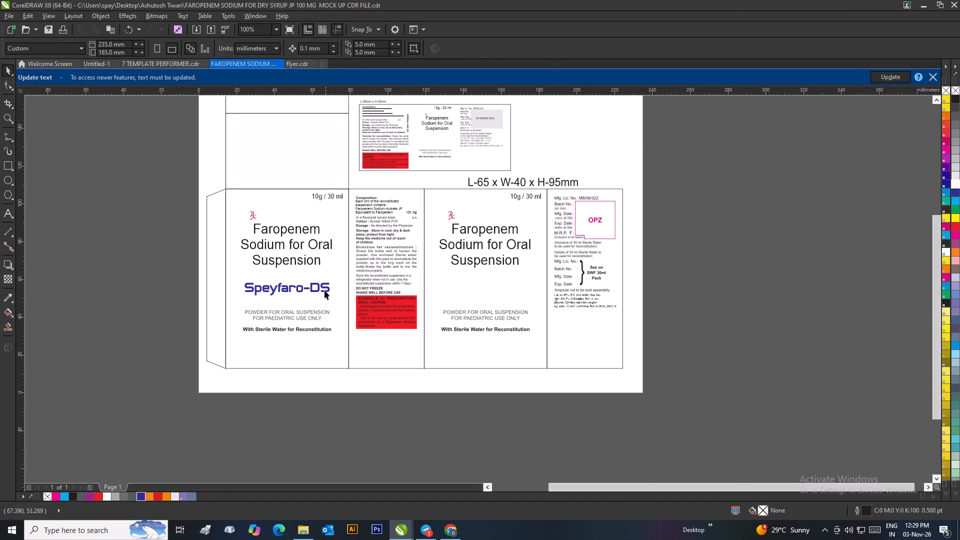
{"action": "left_click", "coordinate": [327, 287]}
{"action": "left_click_drag", "start_coordinate": [311, 289], "coordinate": [490, 291]}
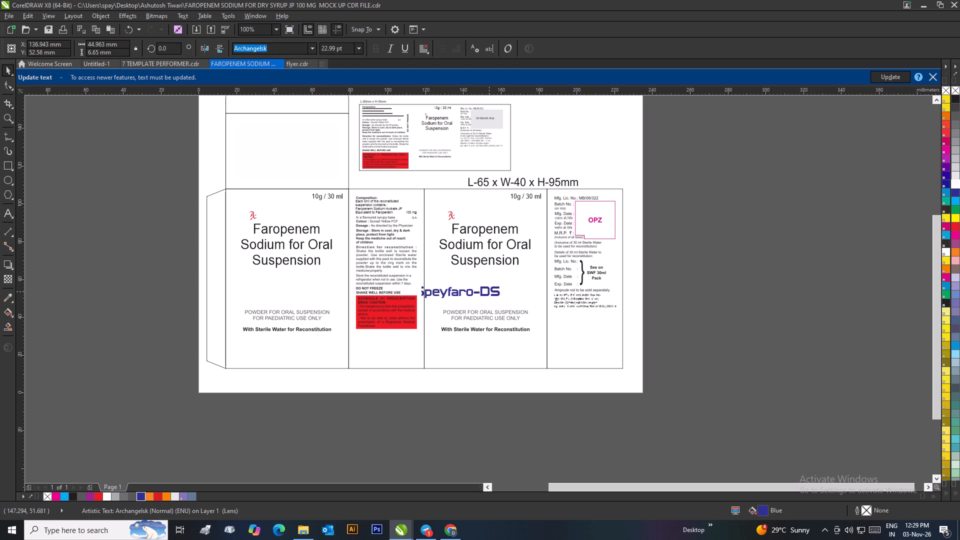
{"action": "left_click_drag", "start_coordinate": [490, 291], "coordinate": [505, 288]}
{"action": "right_click", "coordinate": [505, 288]}
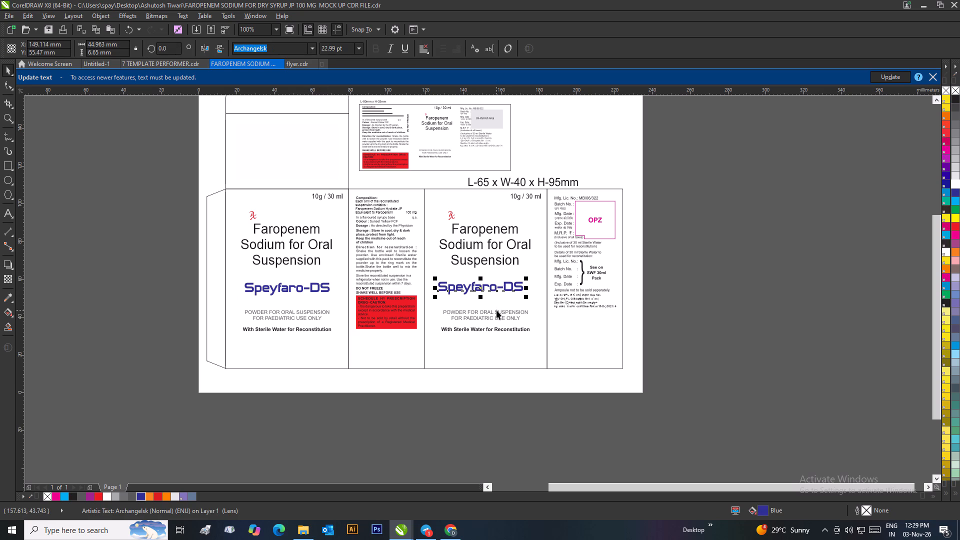
Space the Speyfaro-DS title evenly between the generic name and the "Powder for Oral Suspension" text on the second front panel.
{"action": "left_click", "coordinate": [496, 313], "text": "shift"}
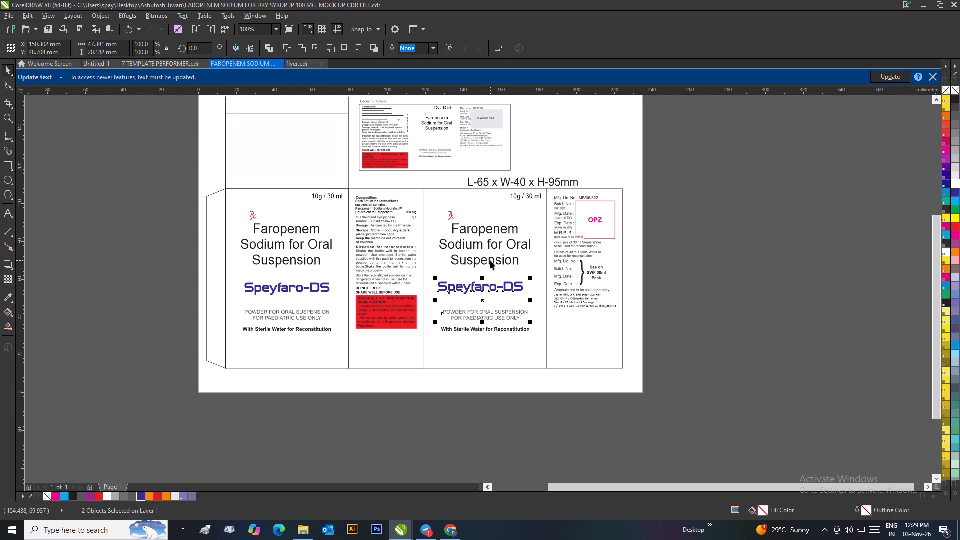
{"action": "left_click", "coordinate": [489, 260], "text": "shift"}
{"action": "key", "text": "shift+a"}
{"action": "left_click", "coordinate": [528, 423]}
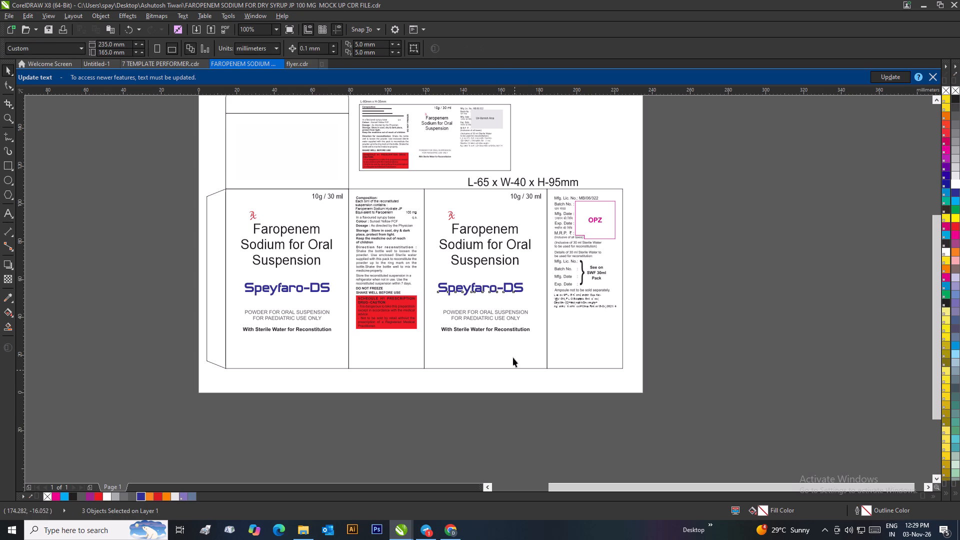
{"action": "left_click", "coordinate": [691, 282]}
Centre the Speyfaro-DS title horizontally on the second 65 x 95 mm front panel.
{"action": "left_click", "coordinate": [512, 291]}
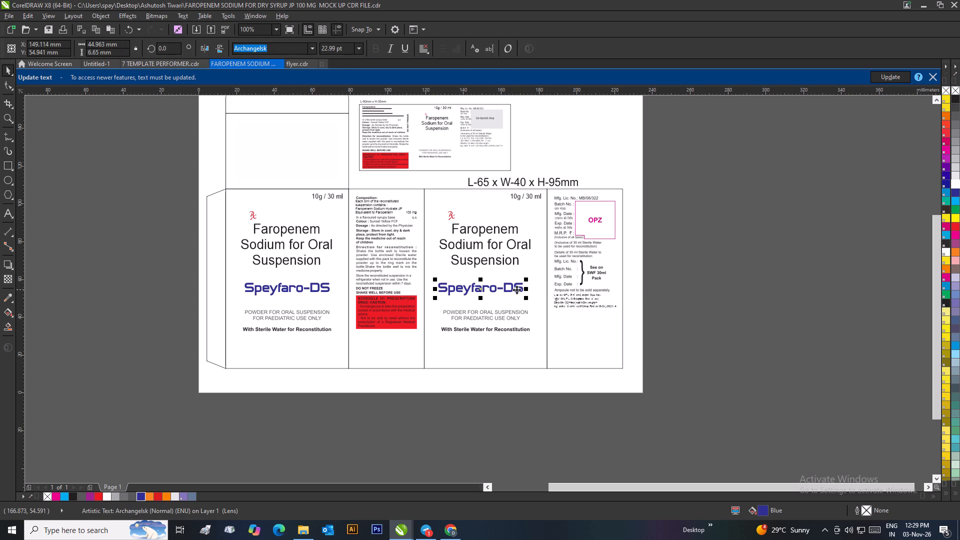
{"action": "left_click", "coordinate": [543, 288], "text": "shift"}
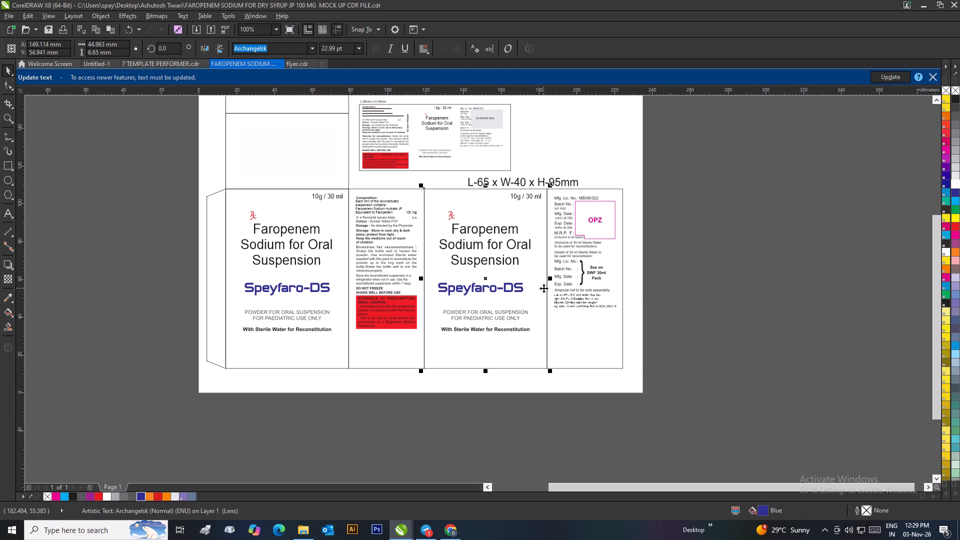
{"action": "key", "text": "c"}
{"action": "left_click", "coordinate": [710, 312]}
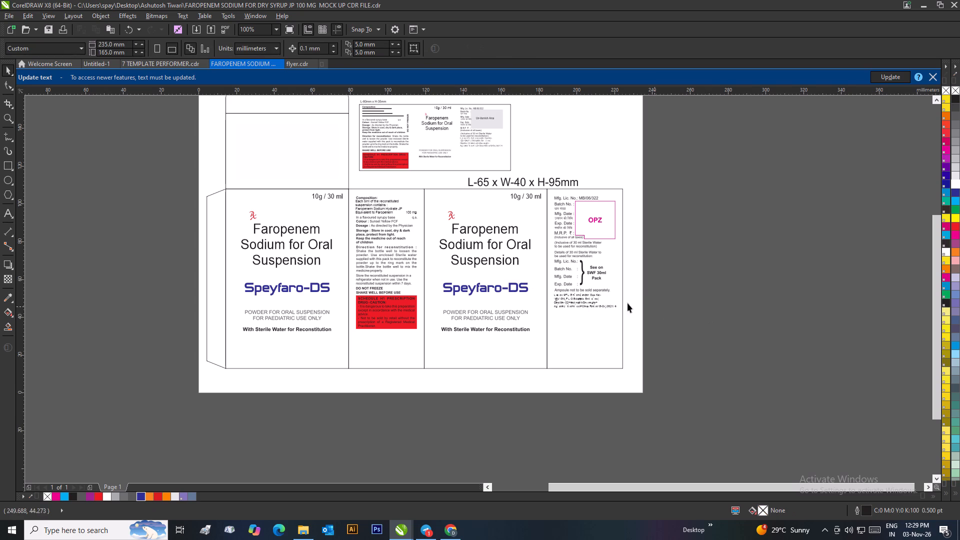
{"action": "left_click", "coordinate": [695, 285]}
{"action": "left_click", "coordinate": [677, 265]}
Set the "Delicious Orange Flavour" line above the page to 18 pt and shift the whole heading slightly closer to the page.
{"action": "scroll", "coordinate": [627, 268], "scroll_direction": "down", "scroll_amount": 2}
{"action": "scroll", "coordinate": [449, 275], "scroll_direction": "up", "scroll_amount": 2}
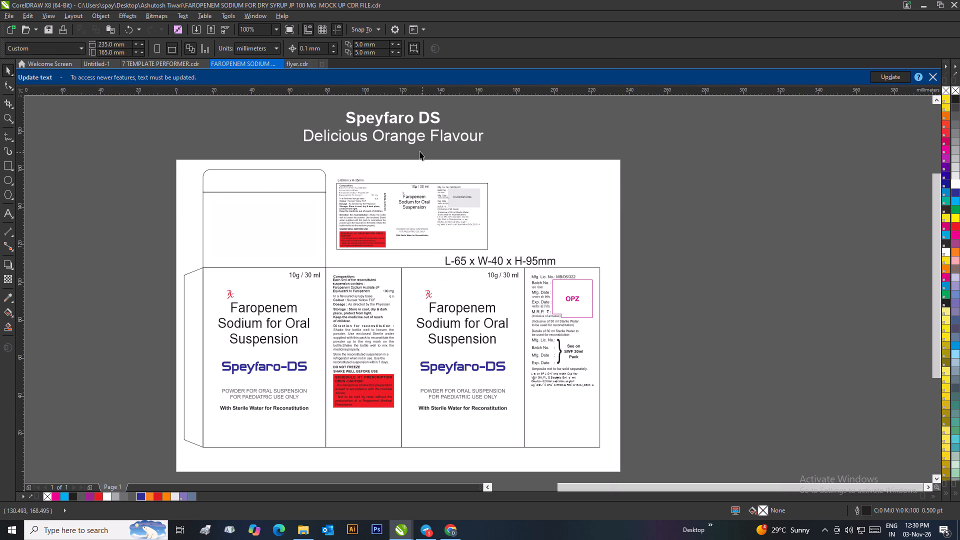
{"action": "double_click", "coordinate": [401, 135]}
{"action": "left_click_drag", "start_coordinate": [304, 131], "coordinate": [500, 132]}
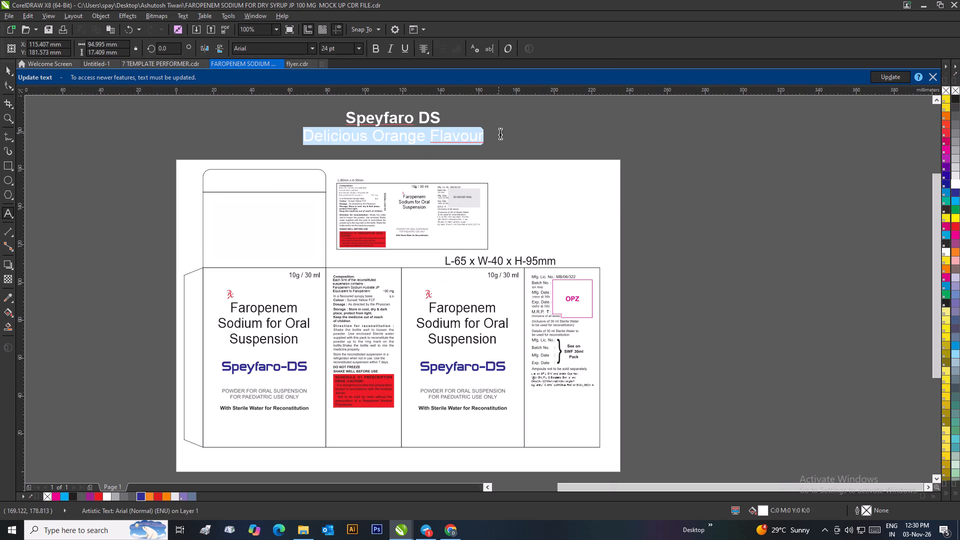
{"action": "left_click_drag", "start_coordinate": [500, 132], "coordinate": [501, 132]}
{"action": "left_click_drag", "start_coordinate": [341, 47], "coordinate": [313, 58]}
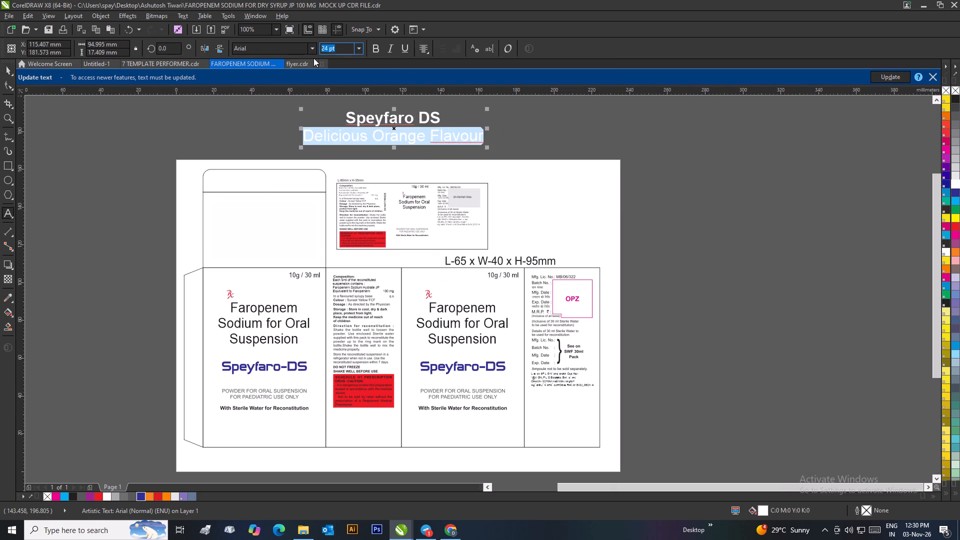
{"action": "key", "text": "BackSpace"}
{"action": "type", "text": "18"}
{"action": "key", "text": "Return"}
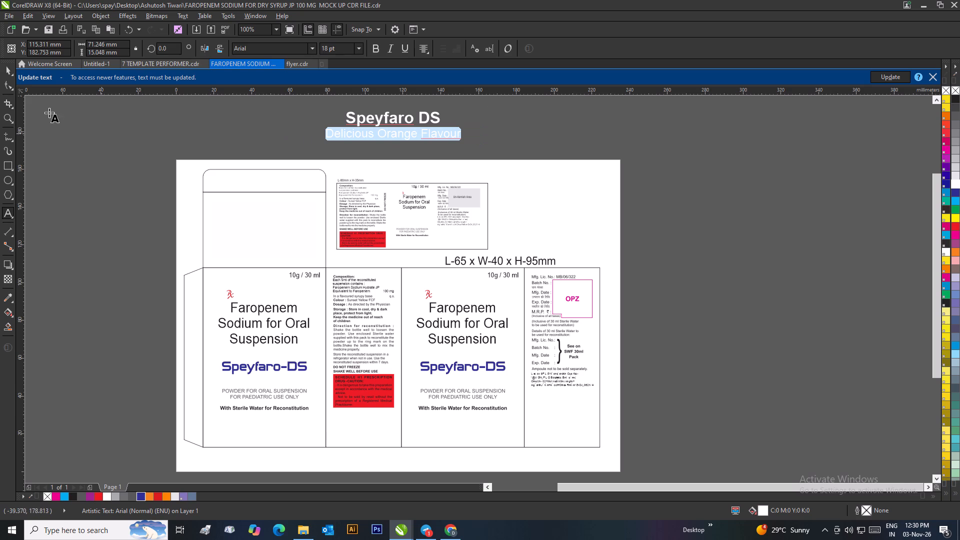
{"action": "left_click", "coordinate": [6, 66]}
{"action": "left_click", "coordinate": [279, 119]}
{"action": "left_click_drag", "start_coordinate": [402, 135], "coordinate": [410, 142]}
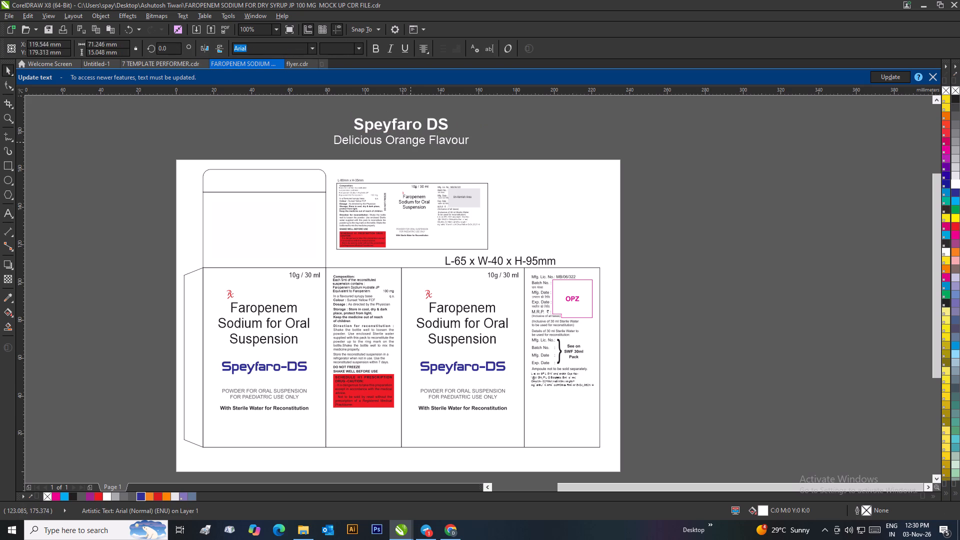
{"action": "left_click_drag", "start_coordinate": [410, 142], "coordinate": [409, 145]}
{"action": "left_click", "coordinate": [480, 139]}
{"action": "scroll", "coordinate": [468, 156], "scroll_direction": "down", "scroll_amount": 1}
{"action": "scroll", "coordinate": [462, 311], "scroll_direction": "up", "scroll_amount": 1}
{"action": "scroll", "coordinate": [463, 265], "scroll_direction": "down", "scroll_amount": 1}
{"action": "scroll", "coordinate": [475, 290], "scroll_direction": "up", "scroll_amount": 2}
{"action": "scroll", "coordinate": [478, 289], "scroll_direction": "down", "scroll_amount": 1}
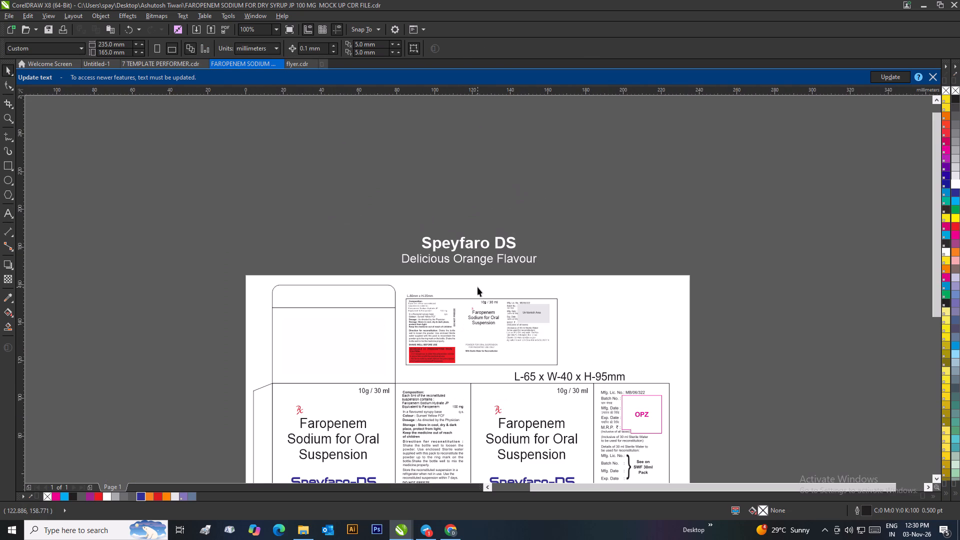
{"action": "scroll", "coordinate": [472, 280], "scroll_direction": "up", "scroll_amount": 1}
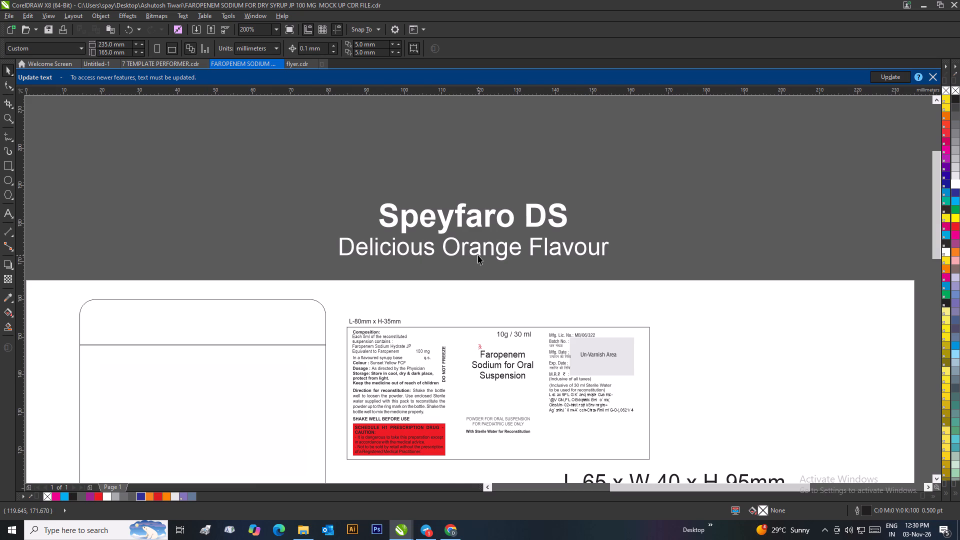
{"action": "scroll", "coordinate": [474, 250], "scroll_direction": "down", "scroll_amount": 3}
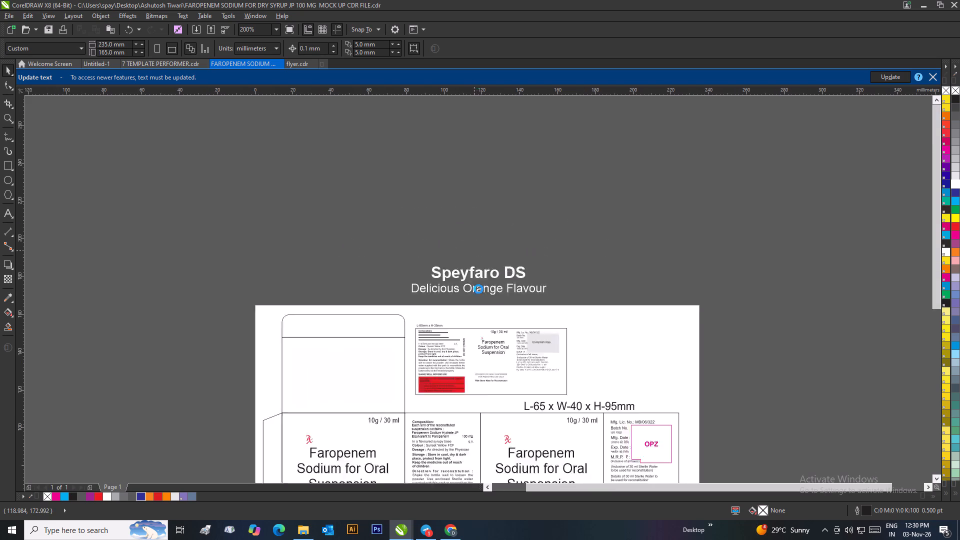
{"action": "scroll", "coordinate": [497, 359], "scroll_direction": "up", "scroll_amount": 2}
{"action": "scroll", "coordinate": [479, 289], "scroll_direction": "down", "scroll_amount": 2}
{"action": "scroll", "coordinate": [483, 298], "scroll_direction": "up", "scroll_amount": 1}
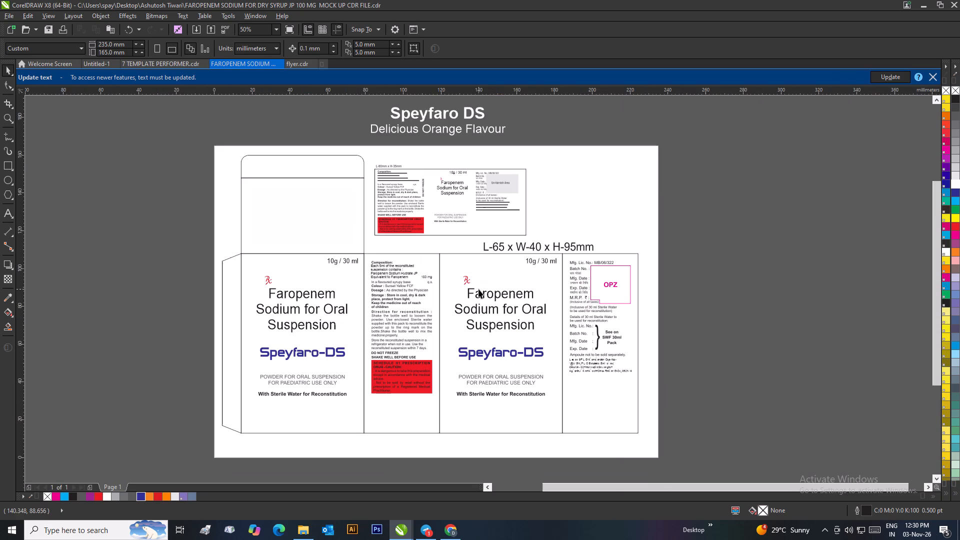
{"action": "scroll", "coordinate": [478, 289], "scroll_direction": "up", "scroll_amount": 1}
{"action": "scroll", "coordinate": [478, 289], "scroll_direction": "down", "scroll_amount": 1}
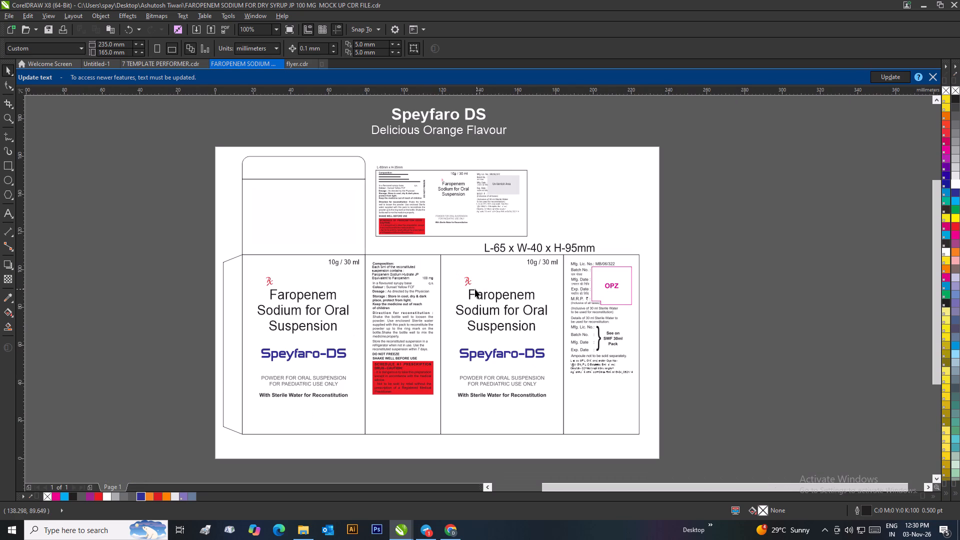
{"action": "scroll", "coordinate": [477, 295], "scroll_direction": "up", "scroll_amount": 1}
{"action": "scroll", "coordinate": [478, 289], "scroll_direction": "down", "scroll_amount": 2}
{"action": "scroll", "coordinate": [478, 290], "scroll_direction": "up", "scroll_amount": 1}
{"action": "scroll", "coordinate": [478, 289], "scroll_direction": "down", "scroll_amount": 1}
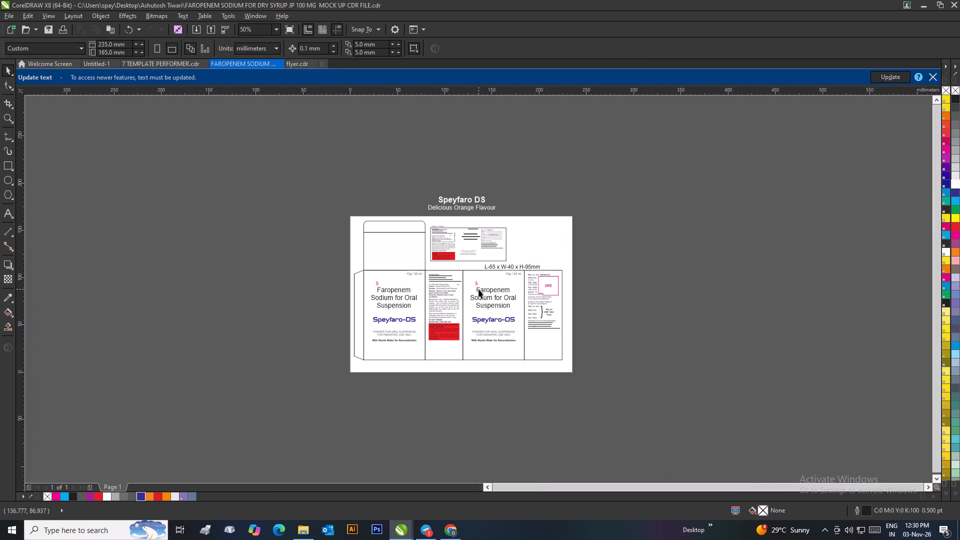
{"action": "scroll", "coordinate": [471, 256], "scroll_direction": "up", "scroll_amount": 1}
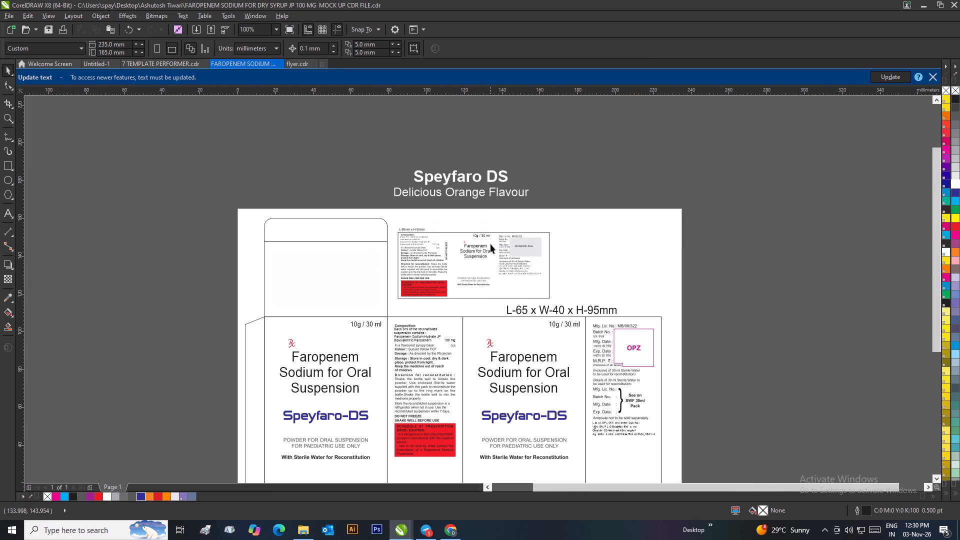
Break the two-line heading above the page apart into separate "Speyfaro DS" and "Delicious Orange Flavour" text objects.
{"action": "left_click", "coordinate": [496, 193]}
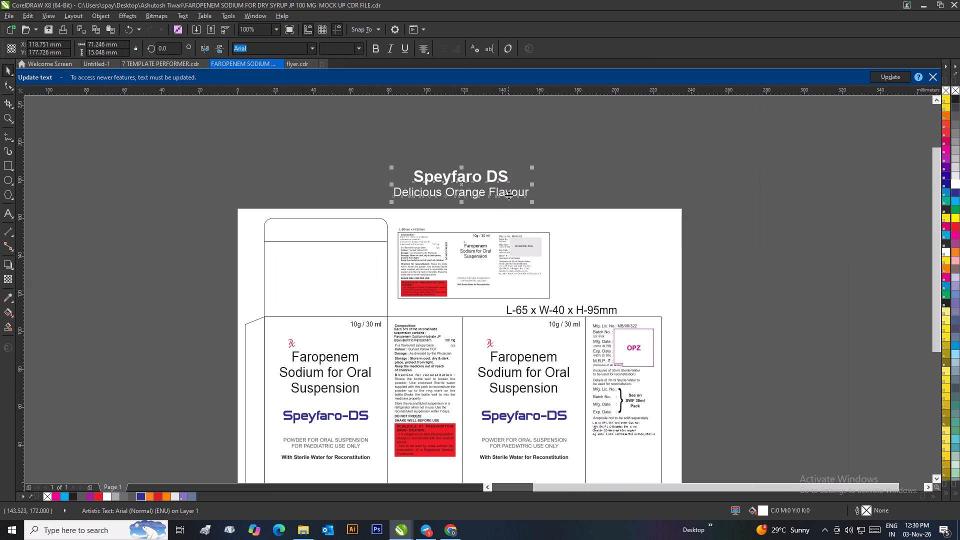
{"action": "key", "text": "ctrl+k"}
{"action": "left_click", "coordinate": [528, 142]}
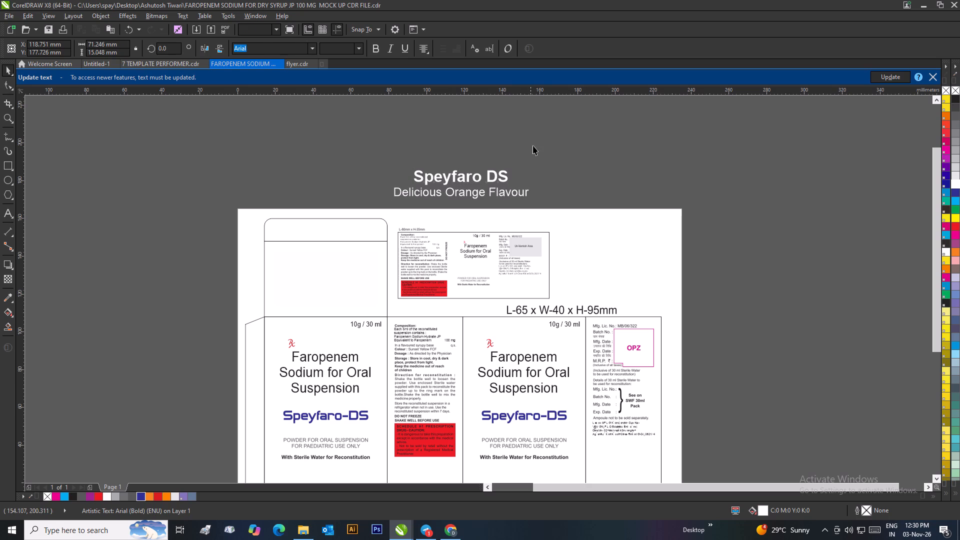
{"action": "left_click_drag", "start_coordinate": [539, 153], "coordinate": [385, 190]}
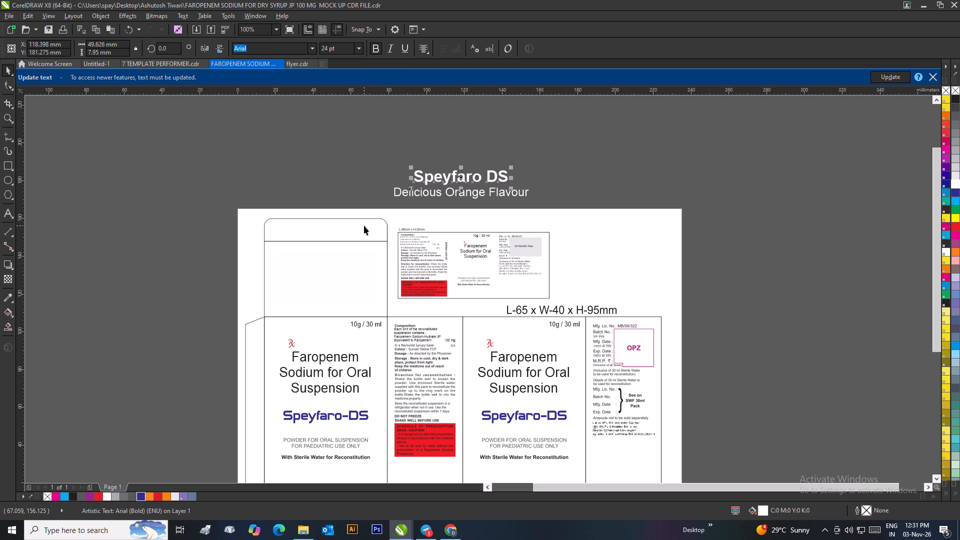
{"action": "left_click", "coordinate": [602, 156]}
{"action": "left_click_drag", "start_coordinate": [559, 141], "coordinate": [359, 202]}
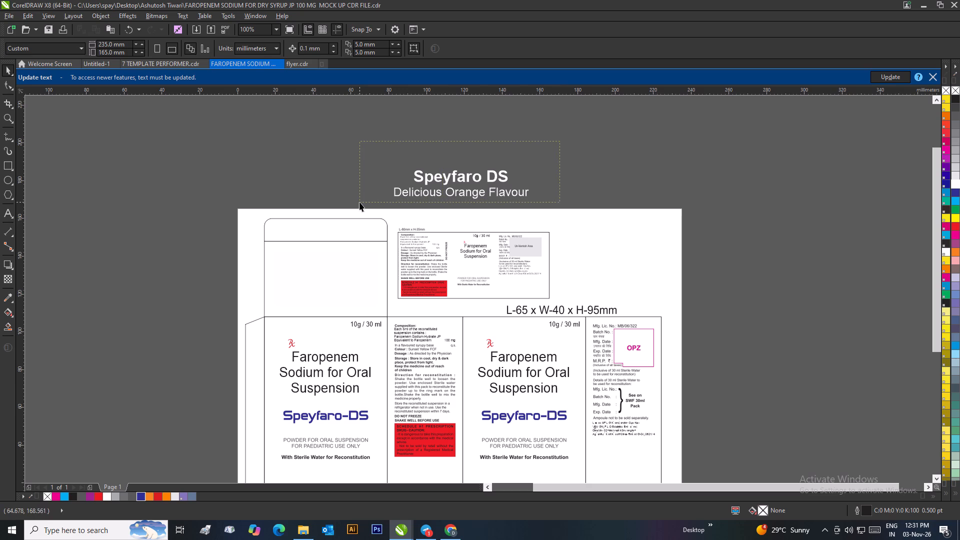
{"action": "left_click_drag", "start_coordinate": [359, 202], "coordinate": [359, 205]}
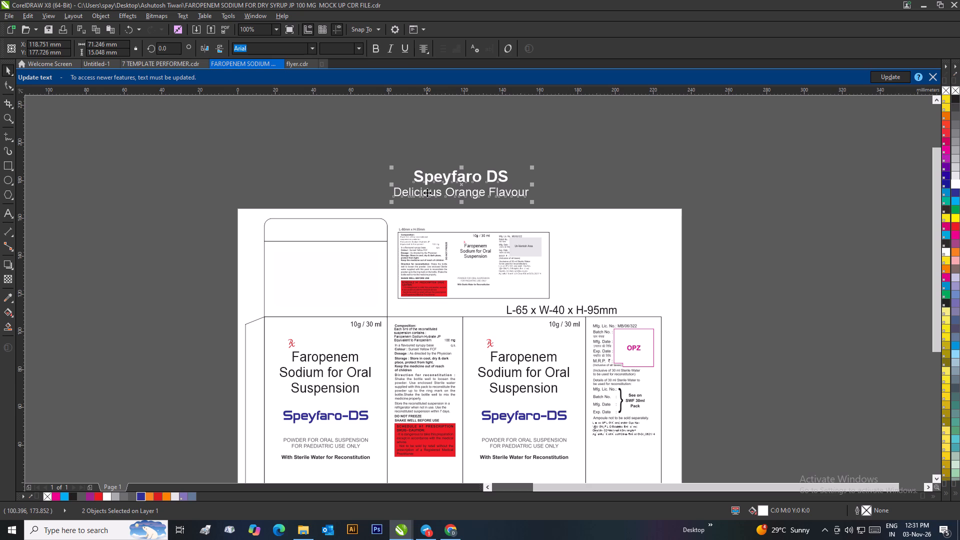
{"action": "left_click", "coordinate": [545, 160]}
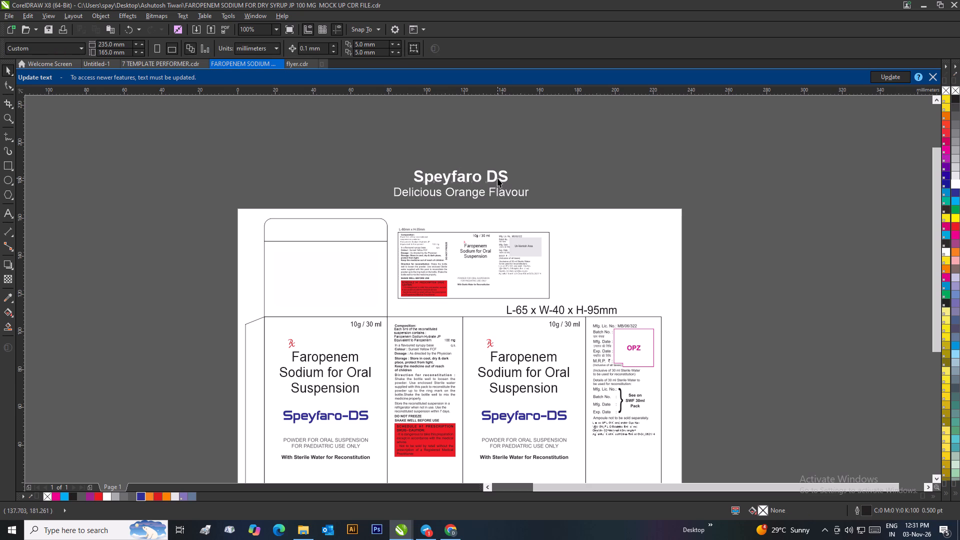
Delete the white "Speyfaro DS" heading above the page.
{"action": "left_click", "coordinate": [497, 178]}
{"action": "key", "text": "Delete"}
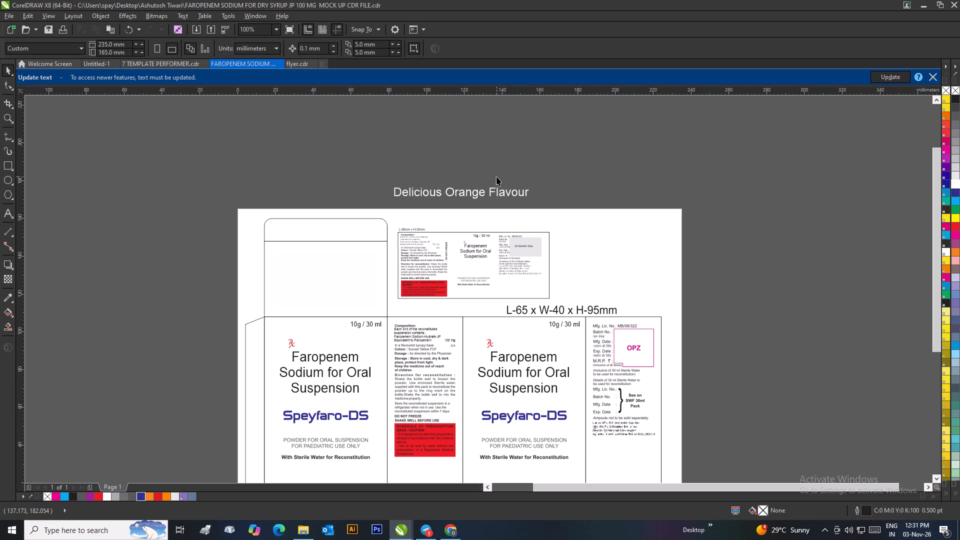
Split the flavour text into two lines, "Delicious" and "Orange Flavour", and move it higher above the page.
{"action": "scroll", "coordinate": [509, 207], "scroll_direction": "down", "scroll_amount": 1}
{"action": "scroll", "coordinate": [468, 291], "scroll_direction": "down", "scroll_amount": 1}
{"action": "scroll", "coordinate": [478, 289], "scroll_direction": "up", "scroll_amount": 4}
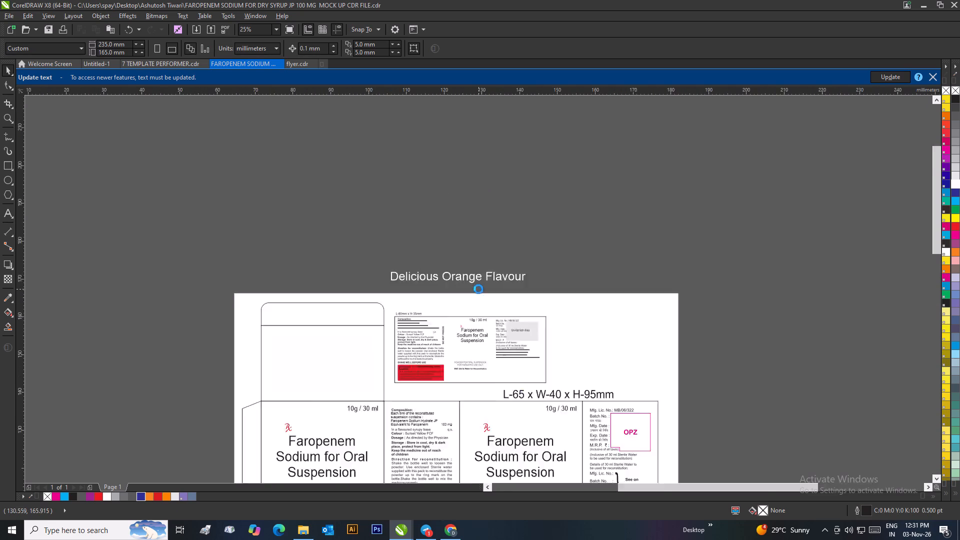
{"action": "double_click", "coordinate": [462, 257]}
{"action": "left_click", "coordinate": [333, 238]}
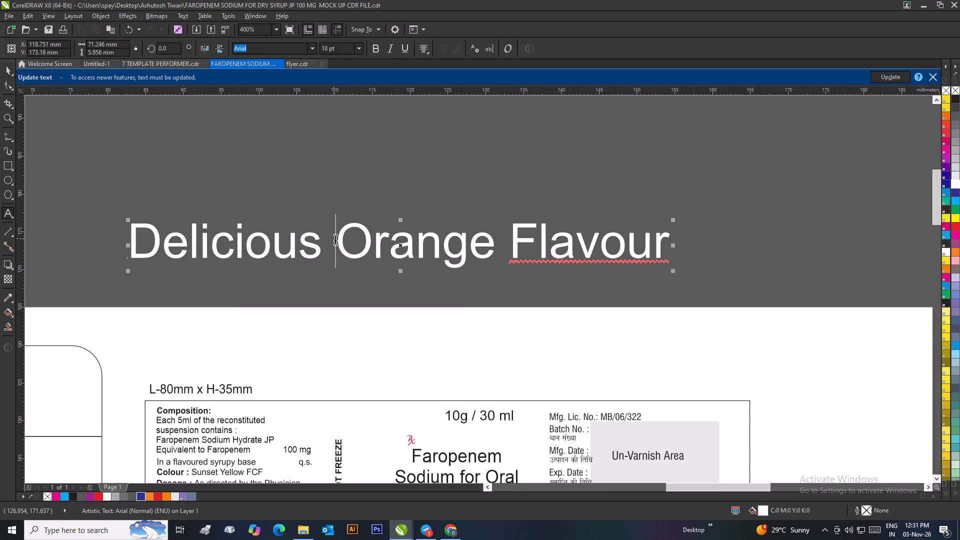
{"action": "key", "text": "Return"}
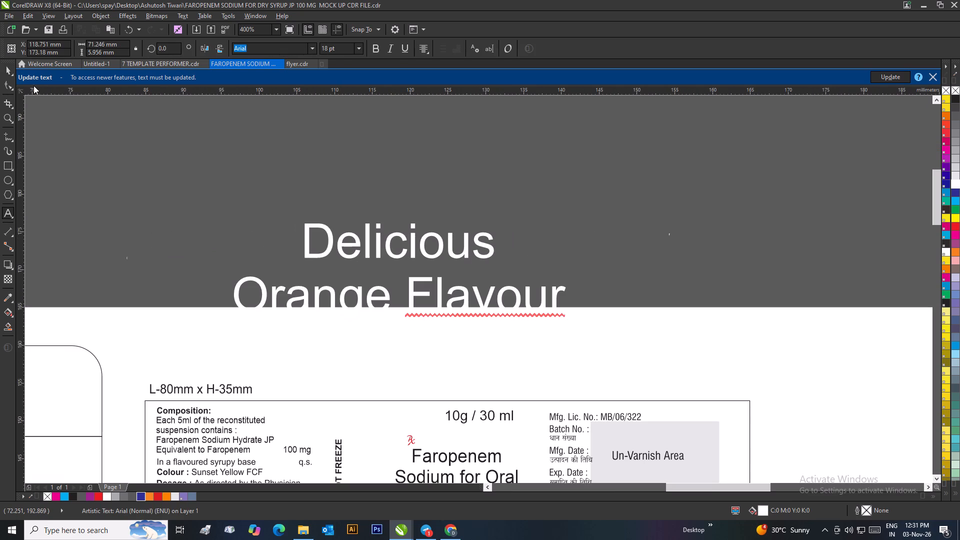
{"action": "left_click", "coordinate": [2, 68]}
{"action": "scroll", "coordinate": [359, 165], "scroll_direction": "down", "scroll_amount": 2}
{"action": "left_click_drag", "start_coordinate": [492, 309], "coordinate": [455, 268]}
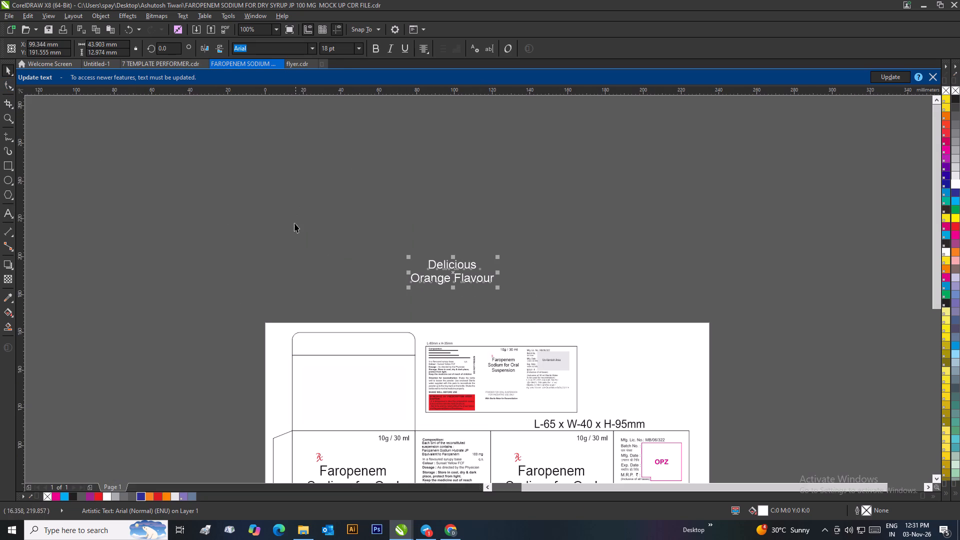
Set the word "Delicious" in the AriaScriptSSK font.
{"action": "scroll", "coordinate": [289, 227], "scroll_direction": "up", "scroll_amount": 2}
{"action": "scroll", "coordinate": [559, 291], "scroll_direction": "down", "scroll_amount": 1}
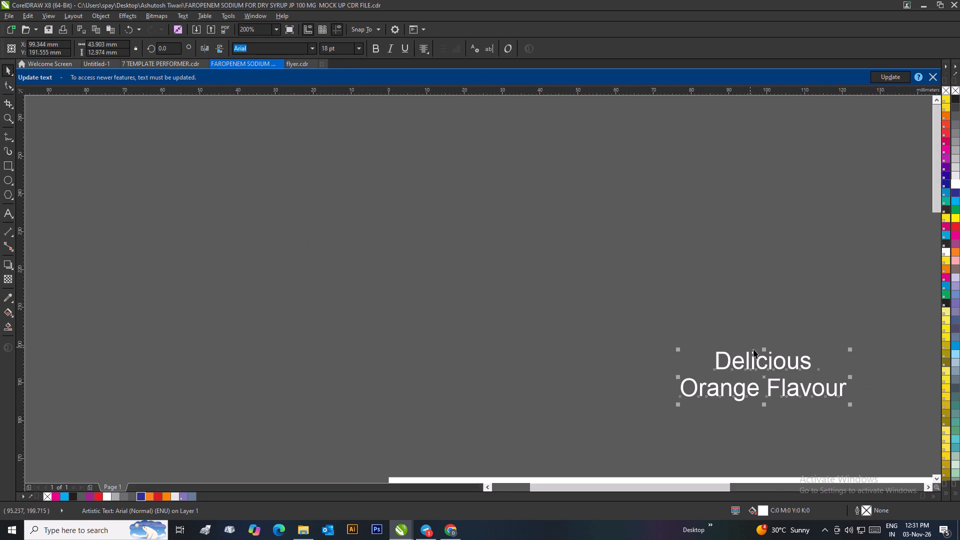
{"action": "double_click", "coordinate": [785, 364]}
{"action": "left_click_drag", "start_coordinate": [811, 360], "coordinate": [711, 360]}
{"action": "left_click", "coordinate": [313, 46]}
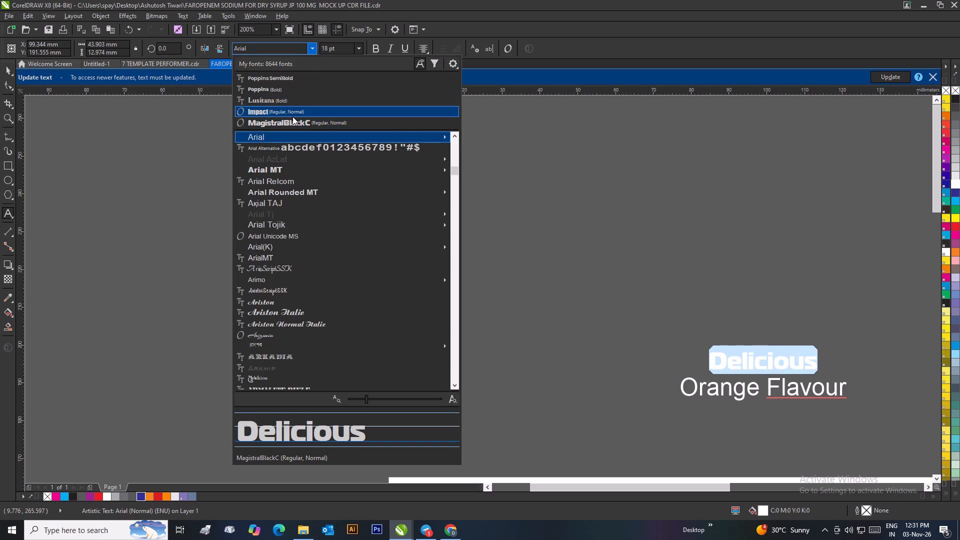
{"action": "left_click", "coordinate": [273, 269]}
Set the "Orange Flavour" line in the Arimo font.
{"action": "left_click", "coordinate": [780, 394]}
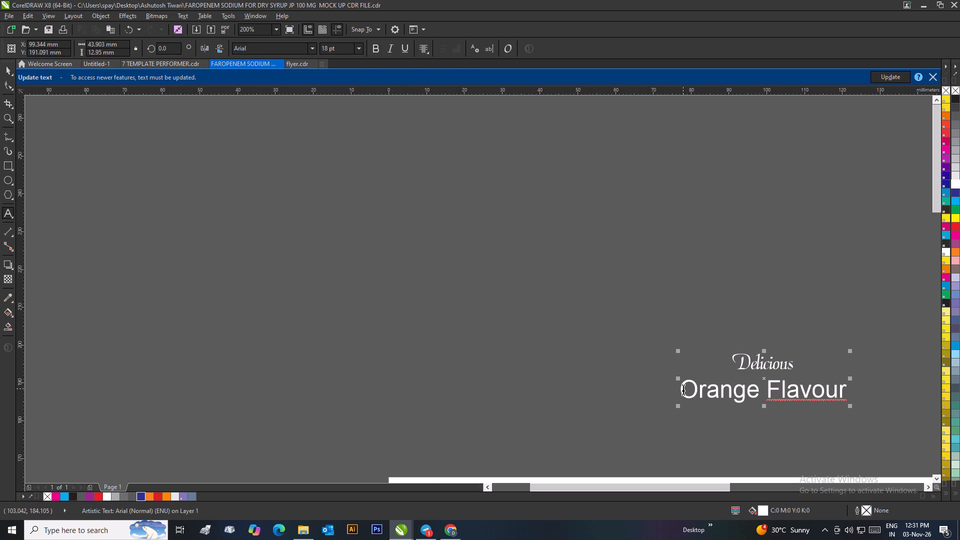
{"action": "left_click_drag", "start_coordinate": [683, 388], "coordinate": [857, 388]}
{"action": "left_click", "coordinate": [309, 48]}
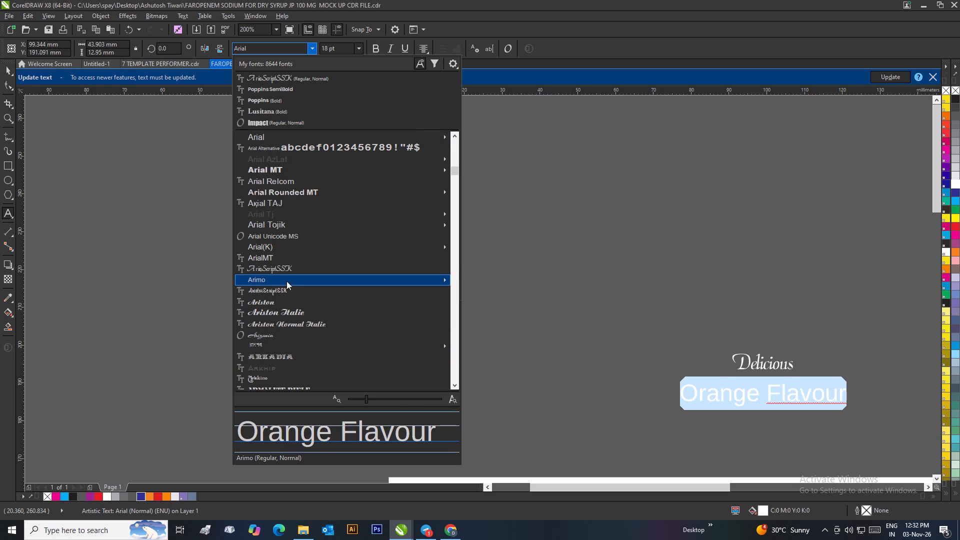
{"action": "left_click", "coordinate": [492, 285]}
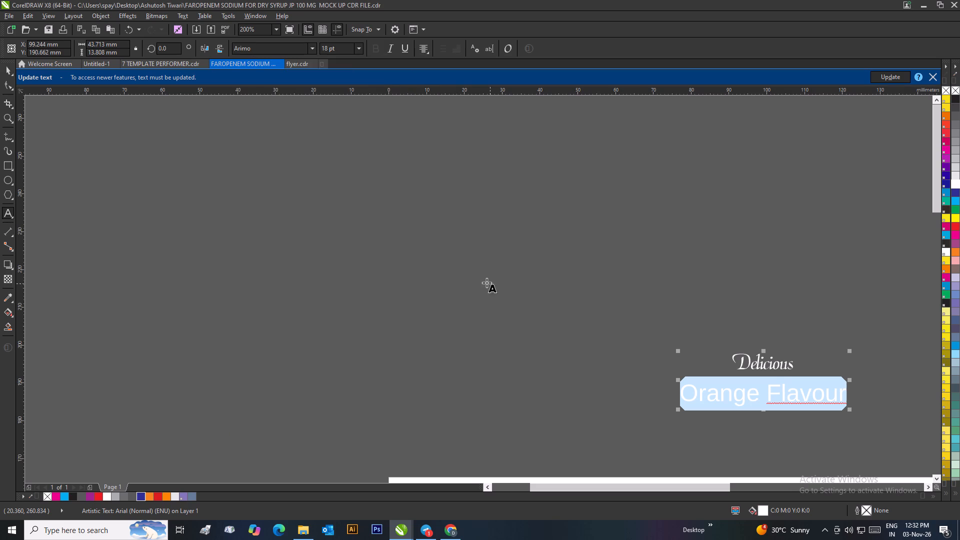
{"action": "left_click", "coordinate": [7, 71]}
{"action": "left_click", "coordinate": [291, 154]}
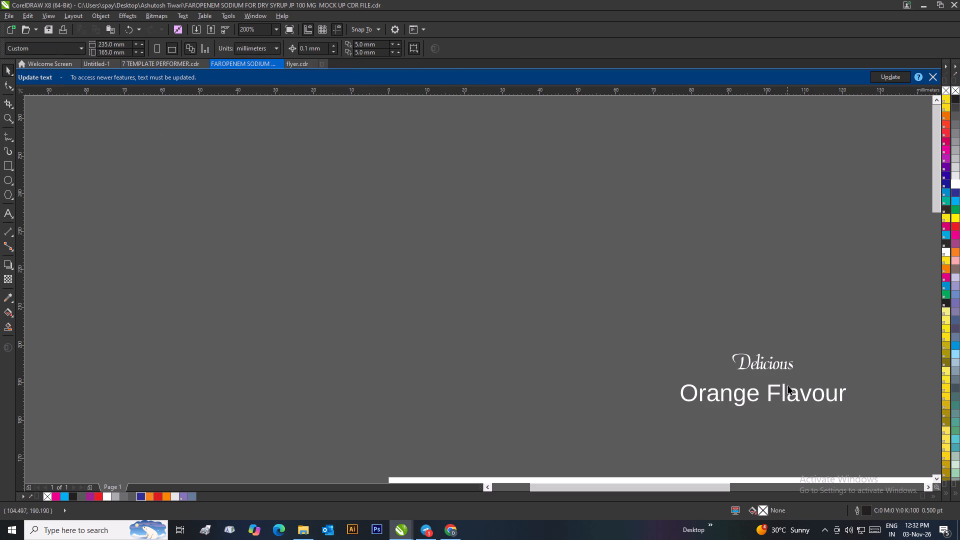
Break the two-line flavour text apart so "Delicious" and "Orange Flavour" are separate text objects.
{"action": "left_click", "coordinate": [786, 390]}
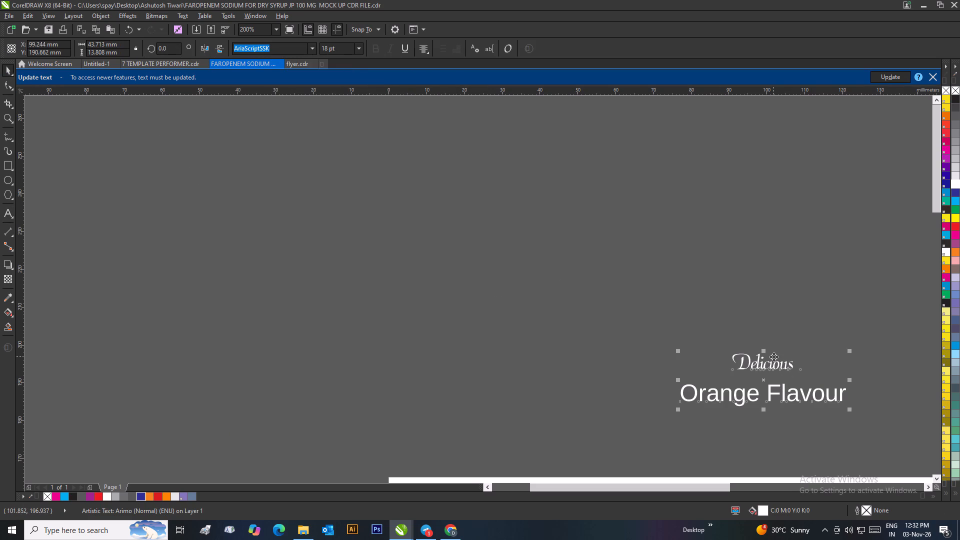
{"action": "key", "text": "ctrl+k"}
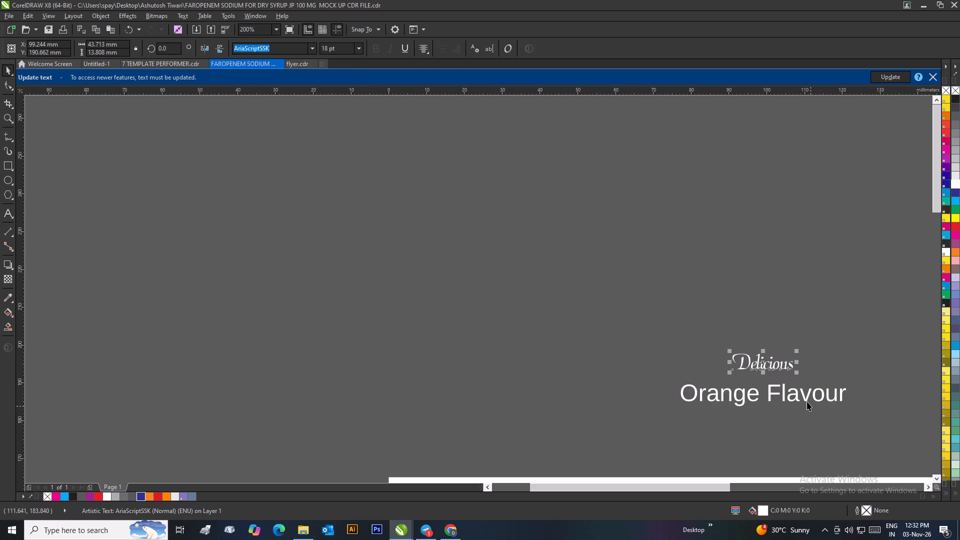
Shrink "Orange Flavour" to about 8.9 pt and place it directly beneath "Delicious".
{"action": "left_click", "coordinate": [804, 398]}
{"action": "left_click_drag", "start_coordinate": [851, 411], "coordinate": [767, 446]}
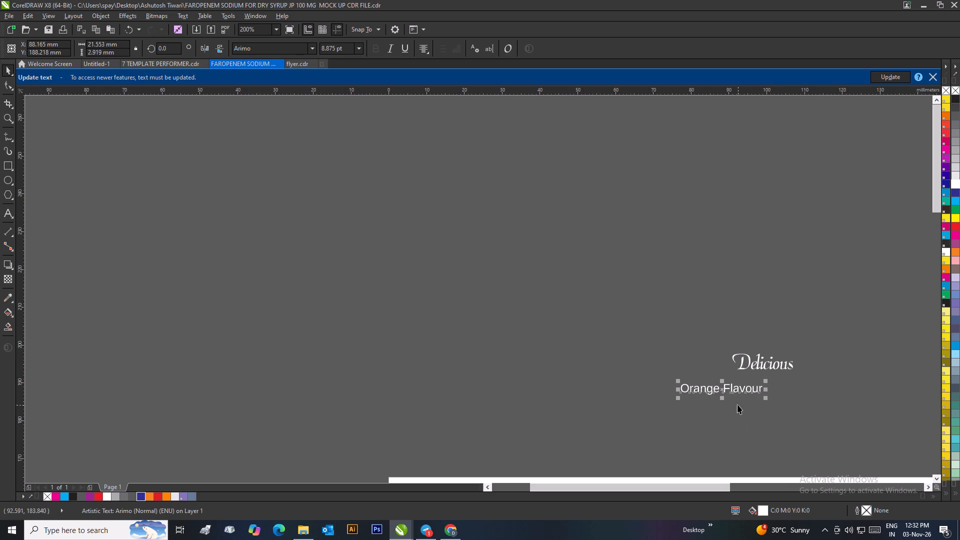
{"action": "left_click_drag", "start_coordinate": [734, 392], "coordinate": [777, 382]}
{"action": "left_click", "coordinate": [796, 415]}
Align "Delicious" and "Orange Flavour" on a common vertical centre line and group them.
{"action": "left_click_drag", "start_coordinate": [831, 339], "coordinate": [687, 410]}
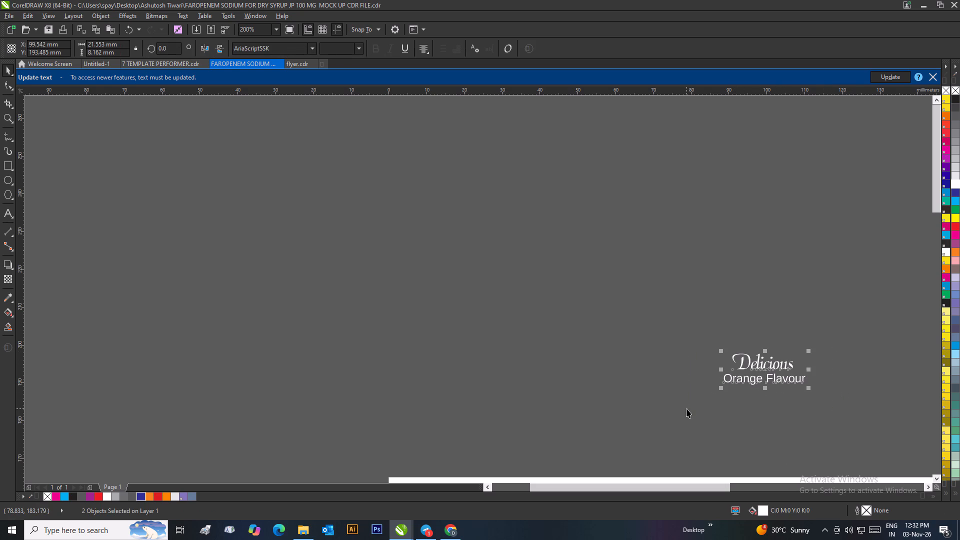
{"action": "key", "text": "c"}
{"action": "key", "text": "ctrl+g"}
{"action": "left_click", "coordinate": [712, 423]}
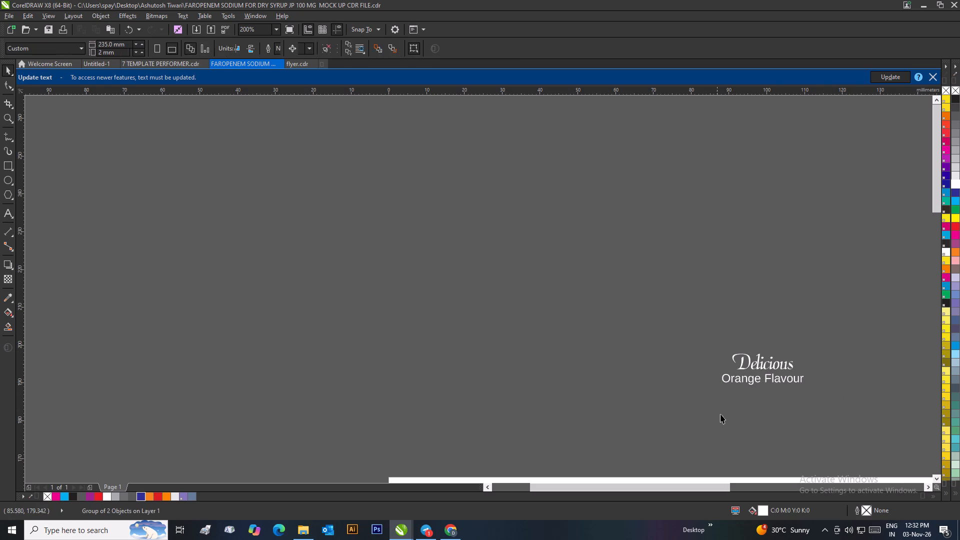
Move the flavour lettering group onto the carton's first front panel near "Speyfaro-DS" and fill it orange, #FF8300.
{"action": "scroll", "coordinate": [748, 400], "scroll_direction": "down", "scroll_amount": 2}
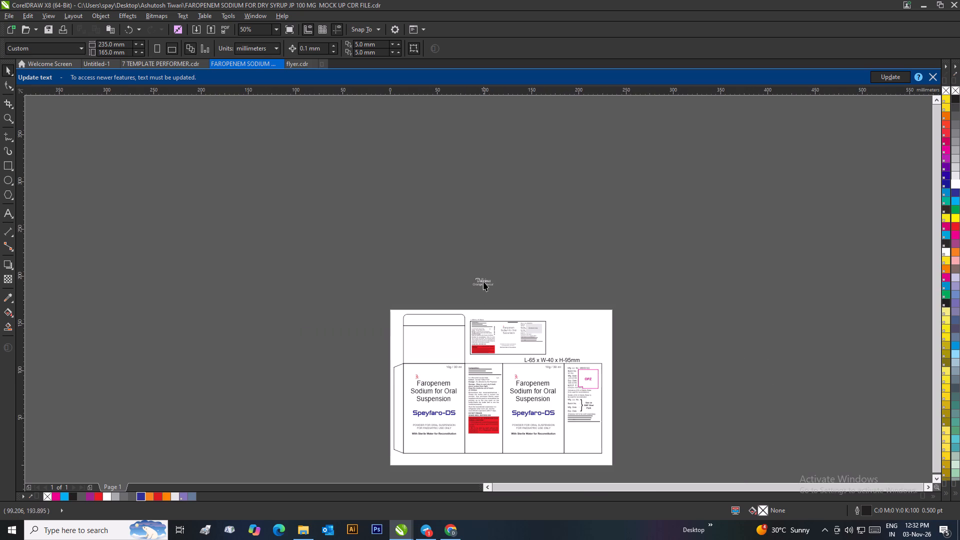
{"action": "left_click_drag", "start_coordinate": [483, 281], "coordinate": [450, 416]}
{"action": "left_click", "coordinate": [165, 493]}
Scale the flavour lettering down to about 11.9 by 4.5 mm, just beneath the "DS" of the first front panel's brand title.
{"action": "scroll", "coordinate": [432, 426], "scroll_direction": "up", "scroll_amount": 1}
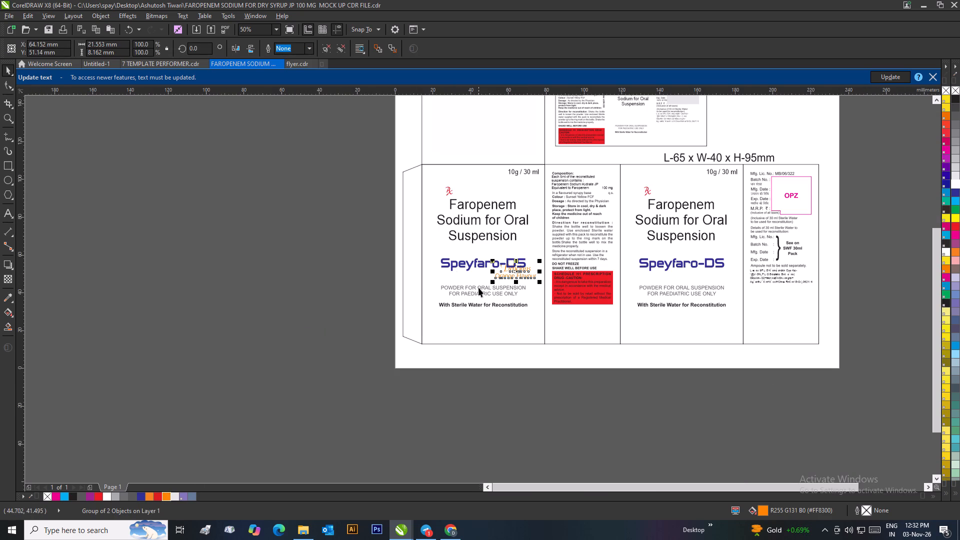
{"action": "left_click_drag", "start_coordinate": [309, 235], "coordinate": [319, 237]}
{"action": "scroll", "coordinate": [535, 275], "scroll_direction": "up", "scroll_amount": 2}
{"action": "left_click_drag", "start_coordinate": [446, 266], "coordinate": [451, 285]}
{"action": "left_click_drag", "start_coordinate": [503, 325], "coordinate": [430, 347]}
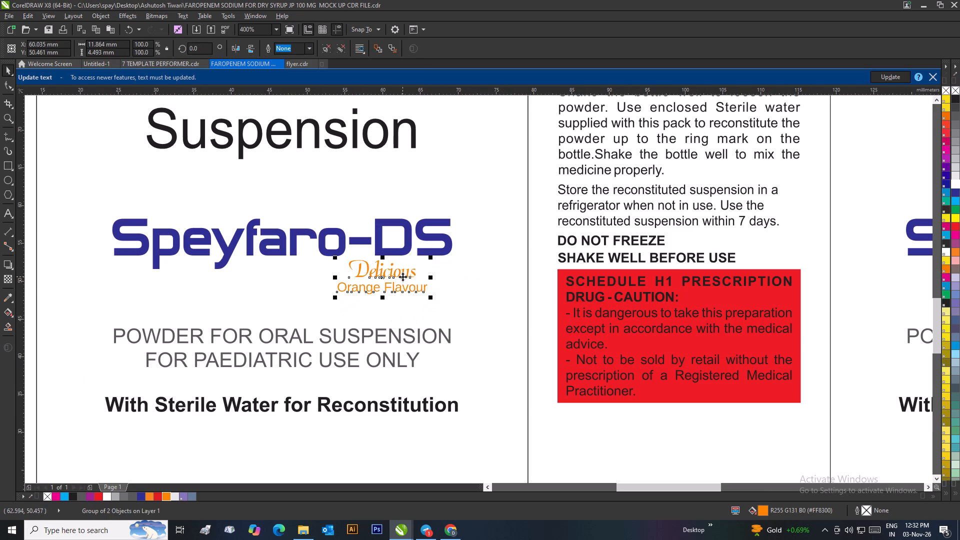
Move the flavour lettering to the first front panel's lower right corner, below "With Sterile Water for Reconstitution".
{"action": "left_click_drag", "start_coordinate": [402, 276], "coordinate": [473, 291]}
{"action": "scroll", "coordinate": [471, 290], "scroll_direction": "down", "scroll_amount": 2}
{"action": "left_click_drag", "start_coordinate": [478, 290], "coordinate": [481, 306]}
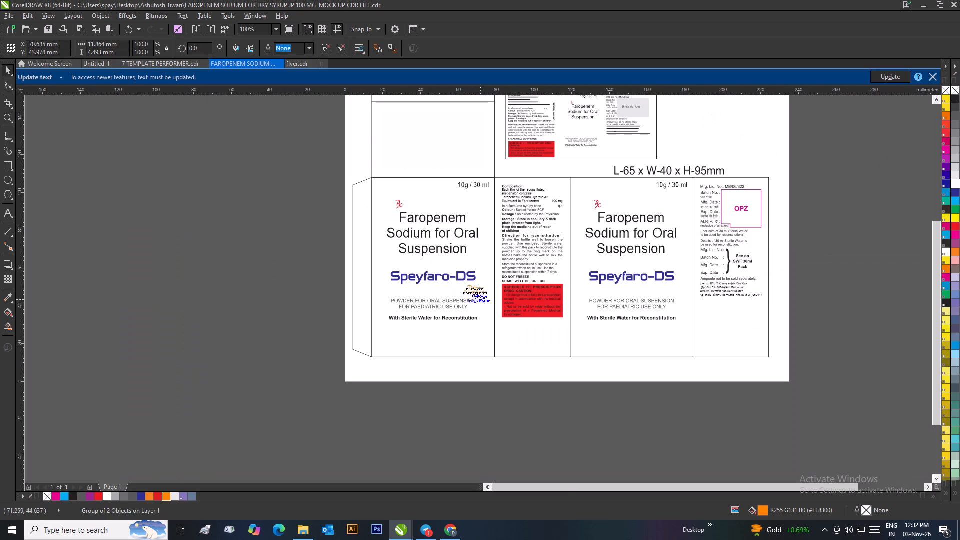
{"action": "left_click_drag", "start_coordinate": [481, 306], "coordinate": [476, 333]}
{"action": "left_click", "coordinate": [503, 404]}
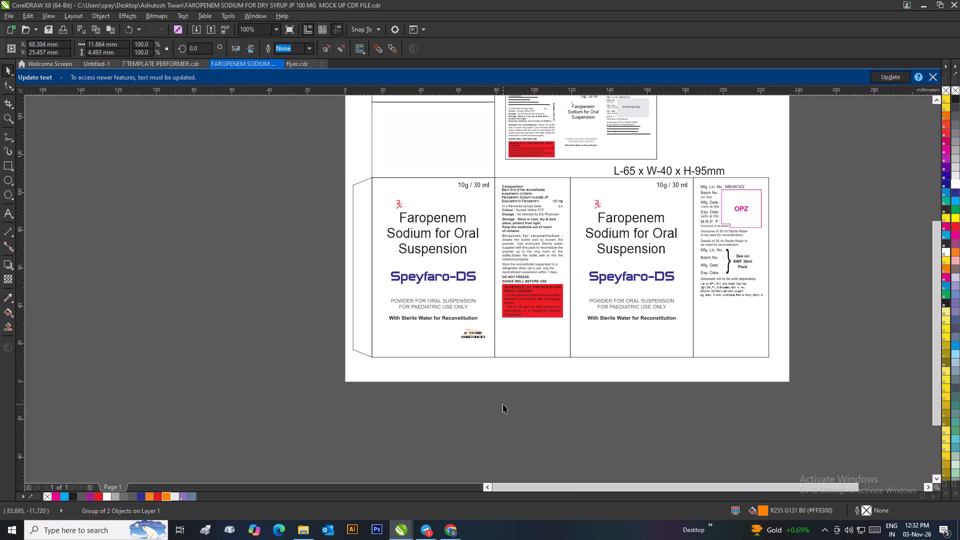
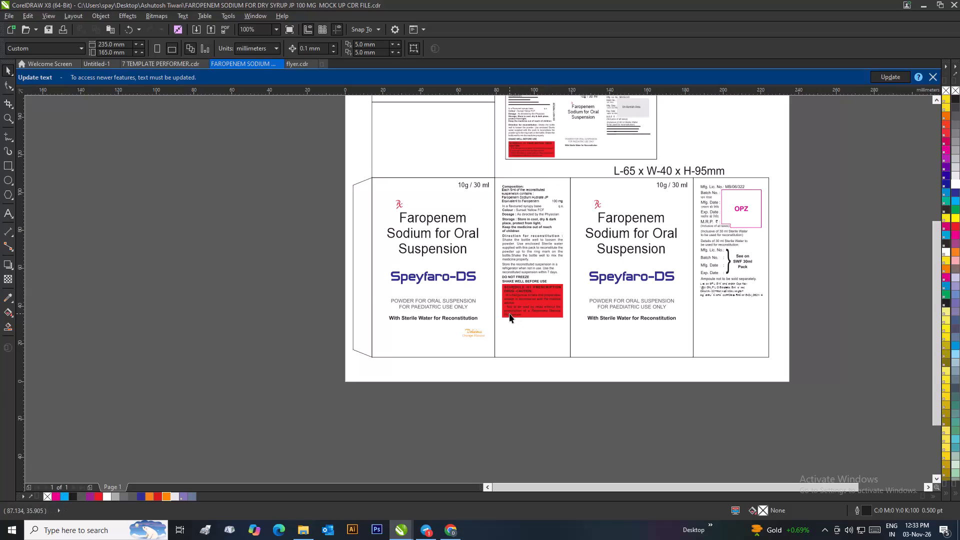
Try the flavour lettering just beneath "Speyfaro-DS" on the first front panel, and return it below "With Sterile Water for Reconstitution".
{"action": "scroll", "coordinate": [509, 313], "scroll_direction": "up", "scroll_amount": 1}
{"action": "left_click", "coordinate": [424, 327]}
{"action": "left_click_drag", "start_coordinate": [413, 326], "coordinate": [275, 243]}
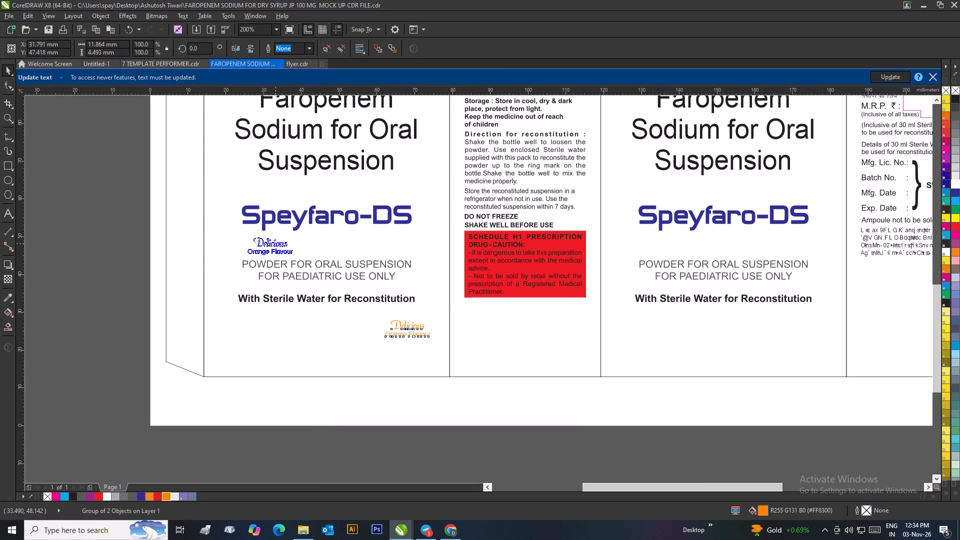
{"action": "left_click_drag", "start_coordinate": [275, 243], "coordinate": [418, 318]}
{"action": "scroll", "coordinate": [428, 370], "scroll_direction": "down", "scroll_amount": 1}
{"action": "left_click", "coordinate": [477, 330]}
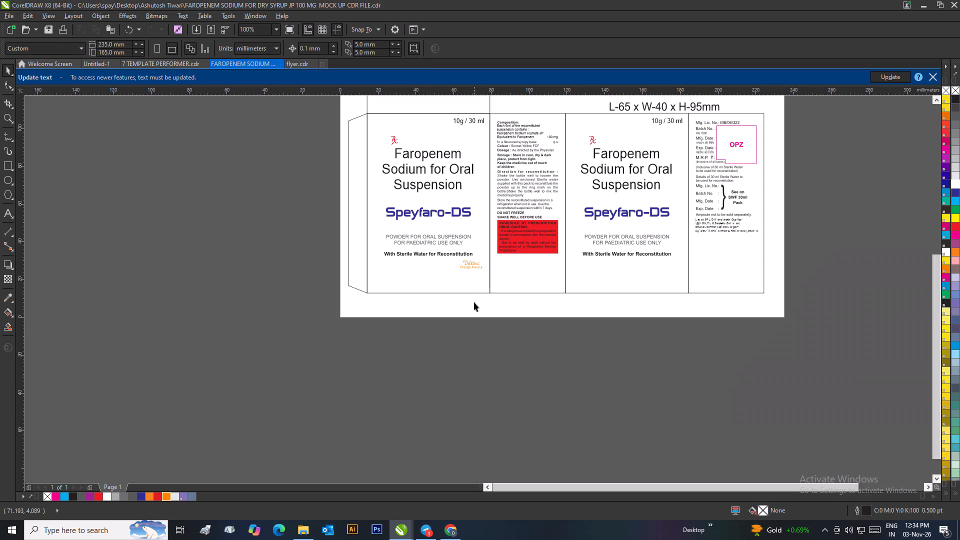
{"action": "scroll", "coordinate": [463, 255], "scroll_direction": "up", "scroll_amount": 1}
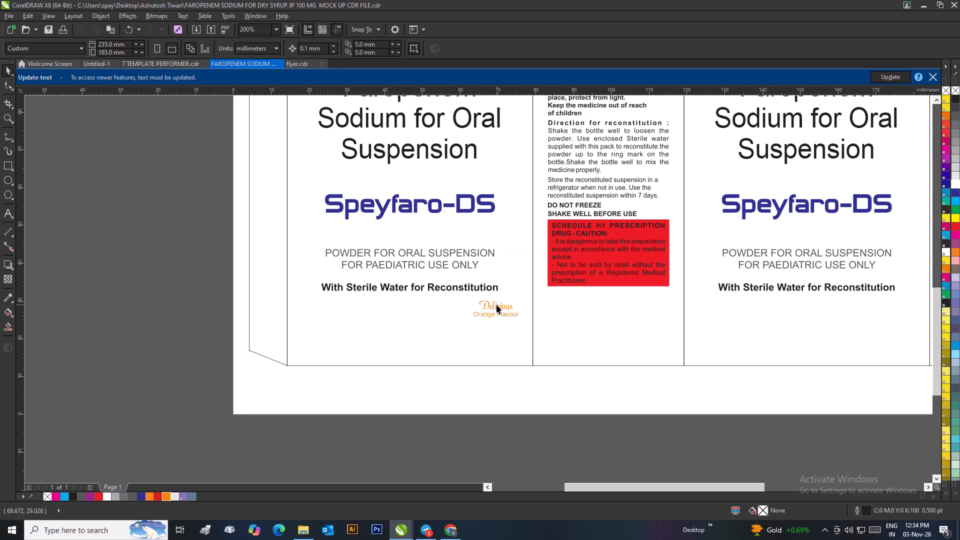
Recolour the whole "Delicious Orange Flavour" lettering group with the blue fill.
{"action": "left_click", "coordinate": [496, 304]}
{"action": "left_click", "coordinate": [503, 307]}
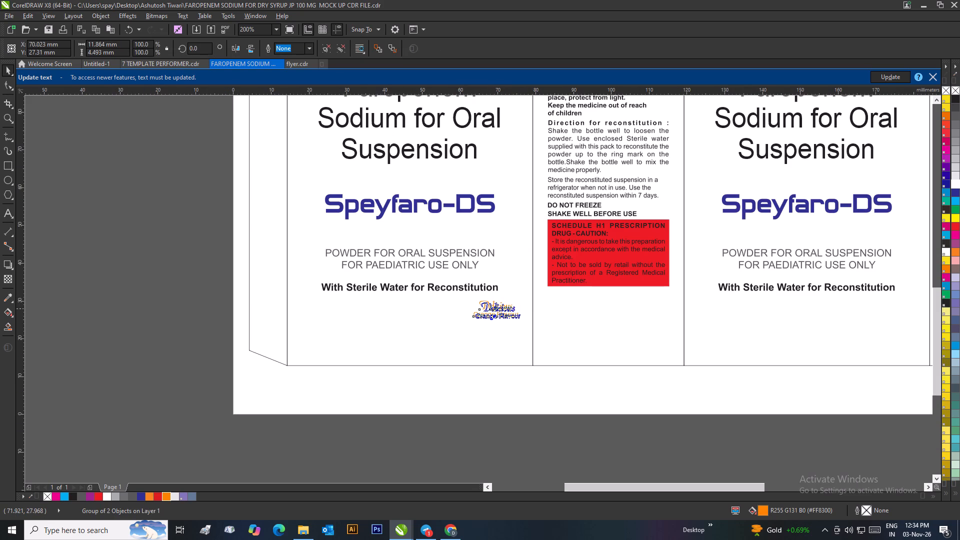
{"action": "left_click", "coordinate": [195, 494]}
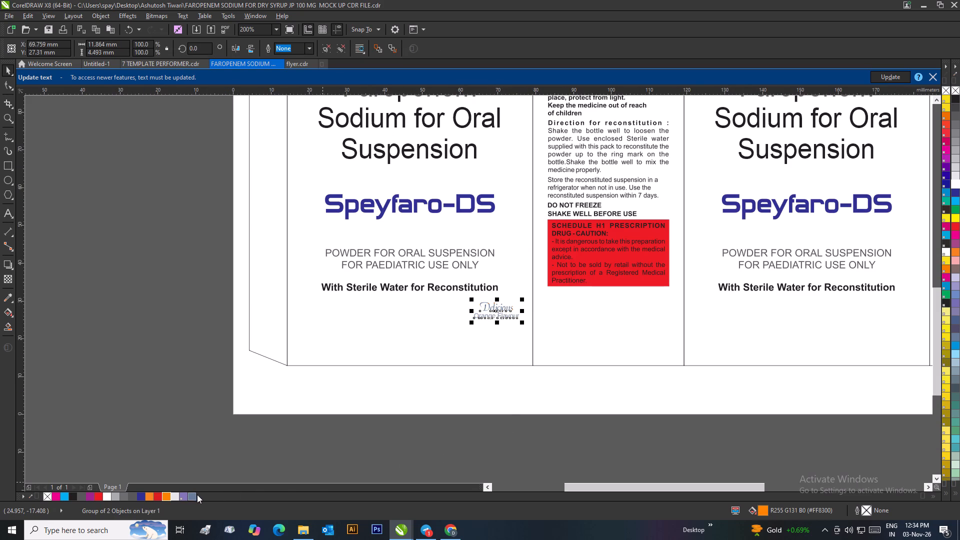
{"action": "left_click", "coordinate": [143, 496]}
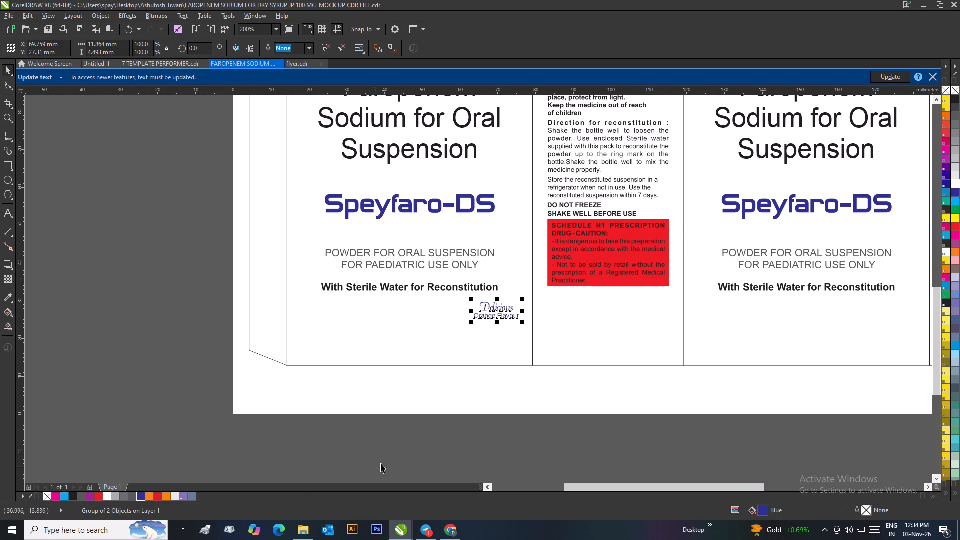
{"action": "left_click_drag", "start_coordinate": [431, 440], "coordinate": [436, 439]}
Fill only the word "Orange" in the flavour lettering with orange, #FF8300.
{"action": "scroll", "coordinate": [497, 314], "scroll_direction": "up", "scroll_amount": 1}
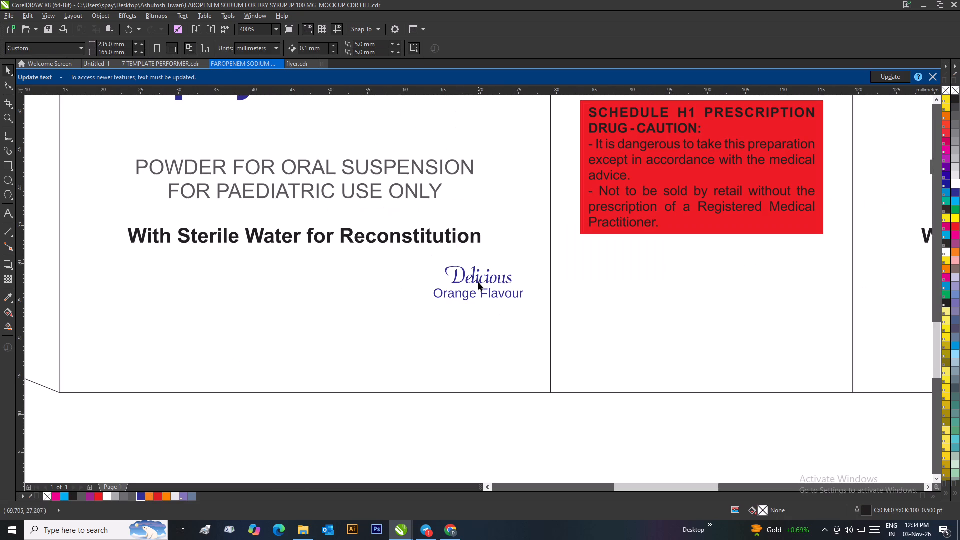
{"action": "left_click", "coordinate": [478, 280]}
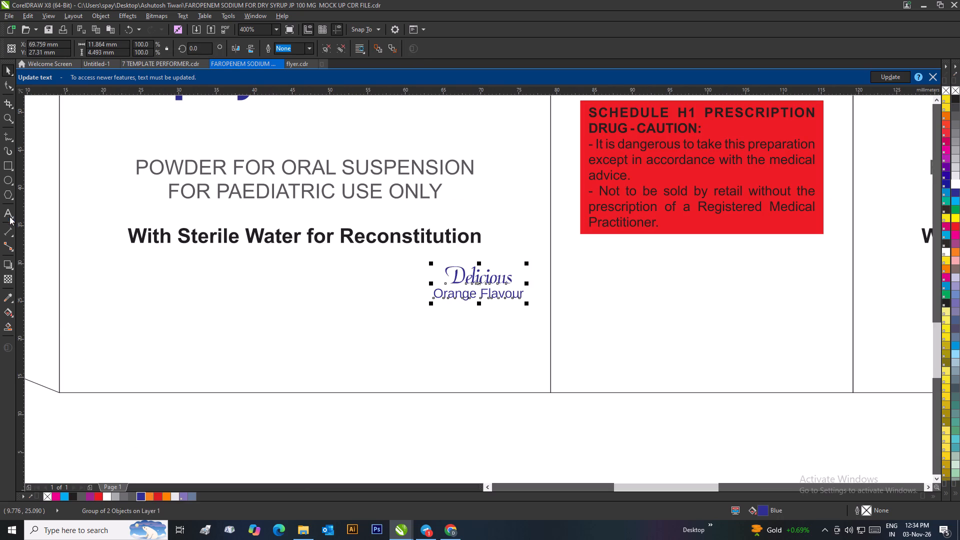
{"action": "left_click", "coordinate": [8, 214]}
{"action": "left_click_drag", "start_coordinate": [475, 293], "coordinate": [428, 297]}
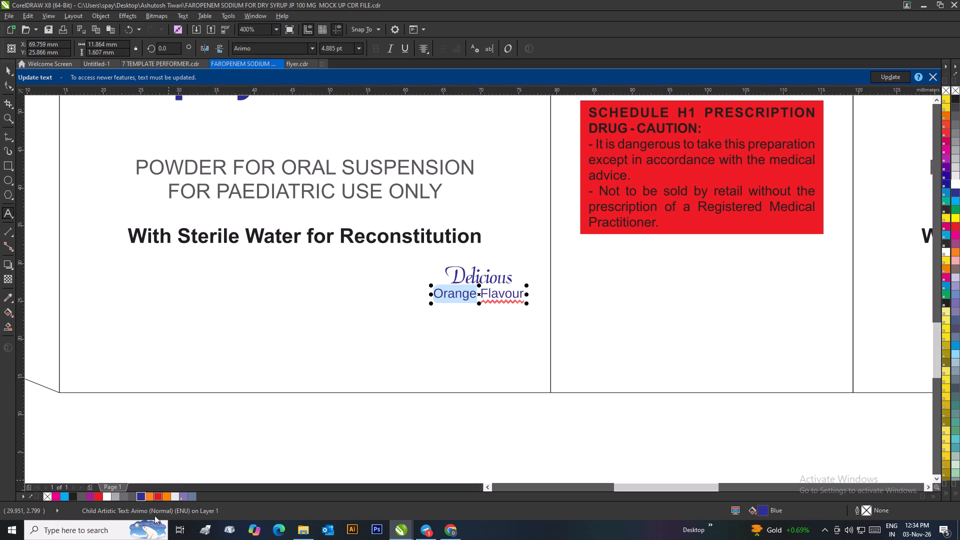
{"action": "left_click", "coordinate": [169, 494]}
{"action": "left_click", "coordinate": [465, 296]}
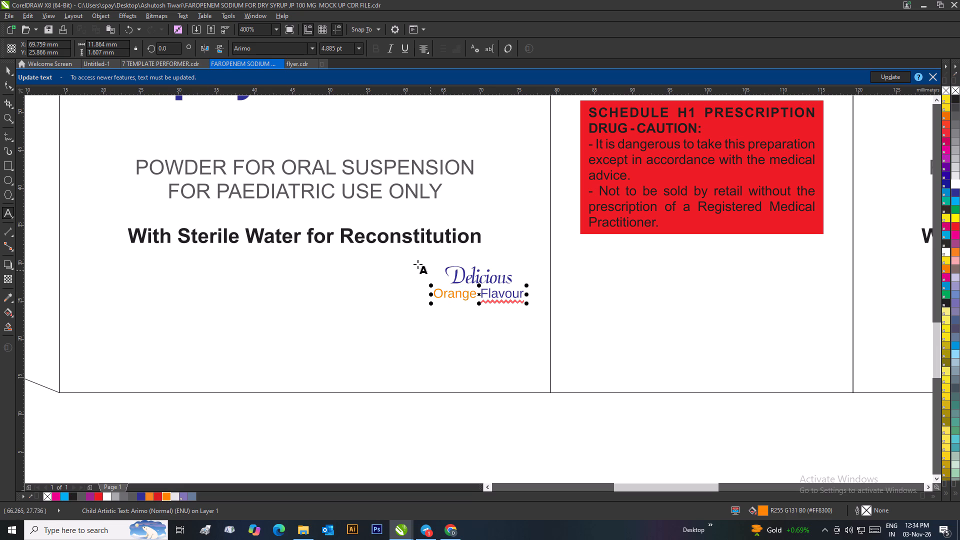
{"action": "left_click", "coordinate": [5, 65]}
{"action": "left_click", "coordinate": [440, 408]}
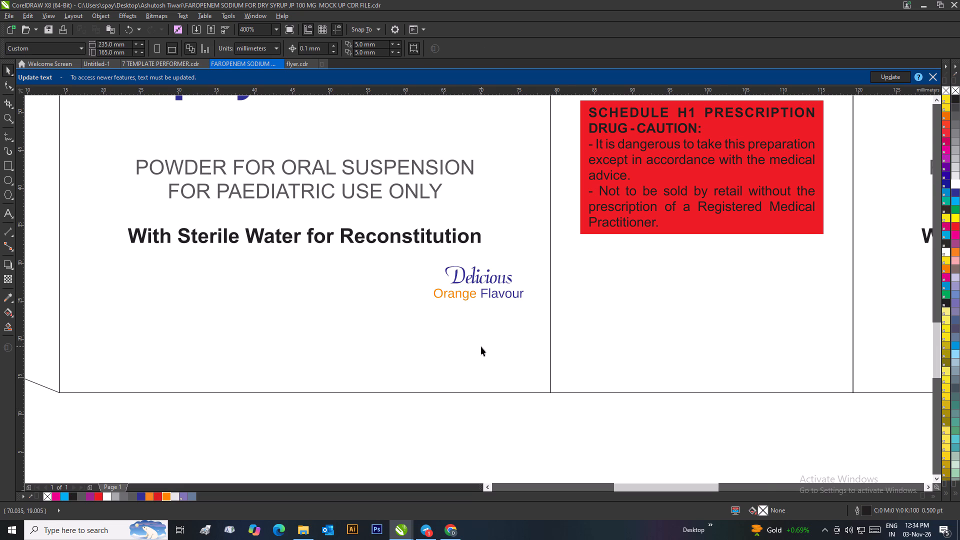
Add a one-step outside contour around the flavour lettering group with an offset of about 0.2 mm.
{"action": "scroll", "coordinate": [481, 346], "scroll_direction": "down", "scroll_amount": 1}
{"action": "scroll", "coordinate": [486, 253], "scroll_direction": "up", "scroll_amount": 1}
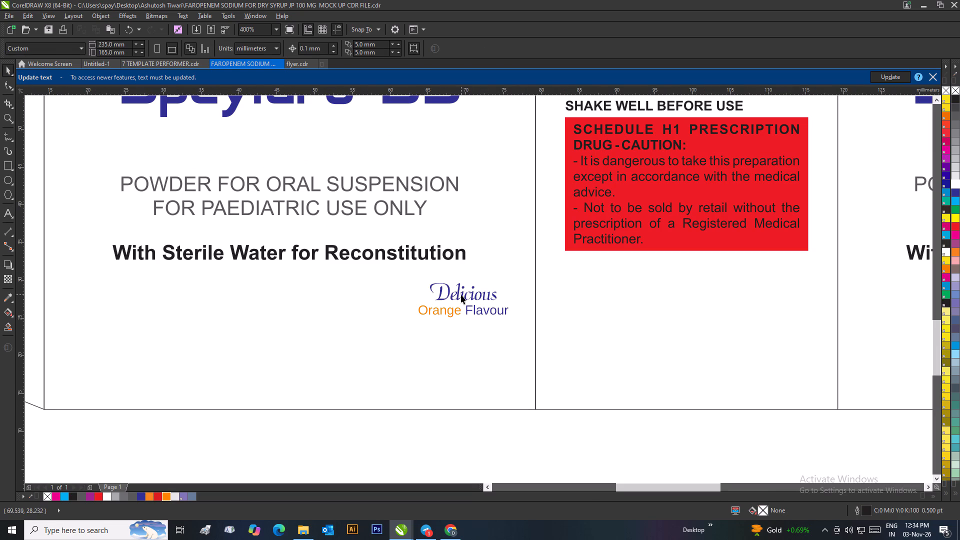
{"action": "double_click", "coordinate": [460, 295]}
{"action": "double_click", "coordinate": [464, 295]}
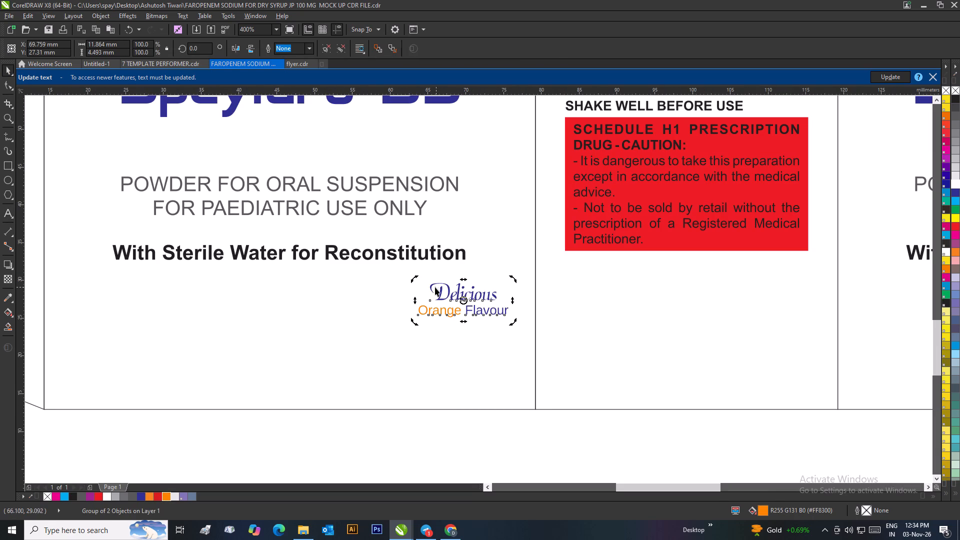
{"action": "left_click", "coordinate": [432, 286]}
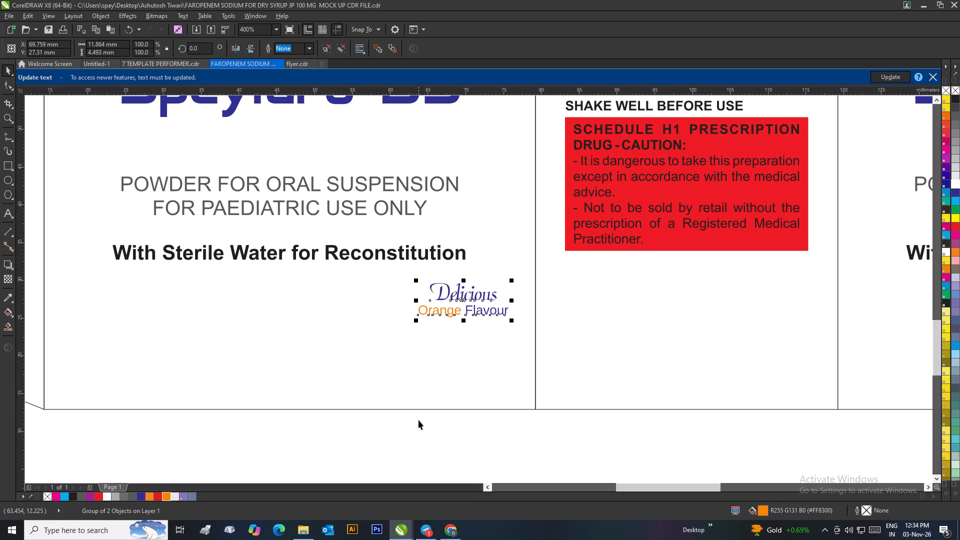
{"action": "left_click", "coordinate": [418, 420]}
{"action": "left_click", "coordinate": [468, 294]}
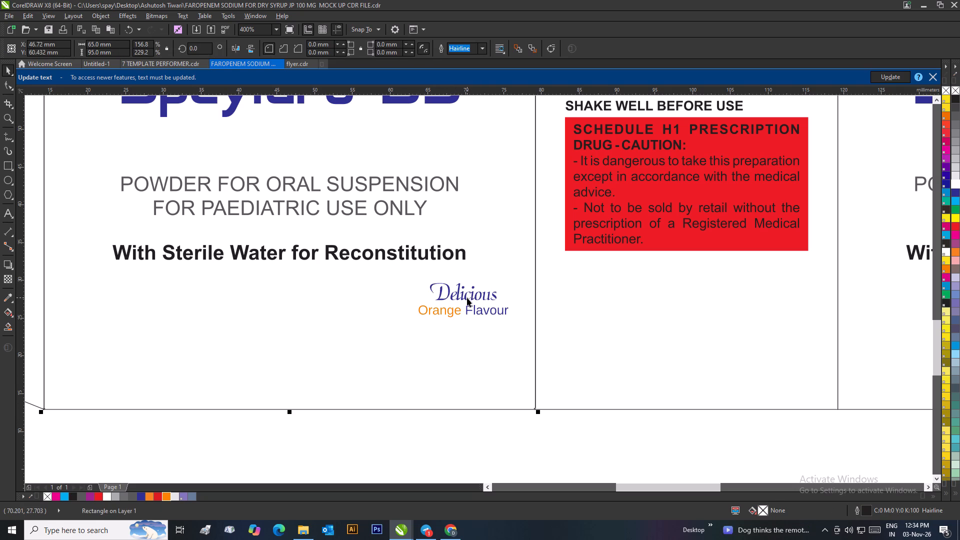
{"action": "left_click", "coordinate": [466, 297]}
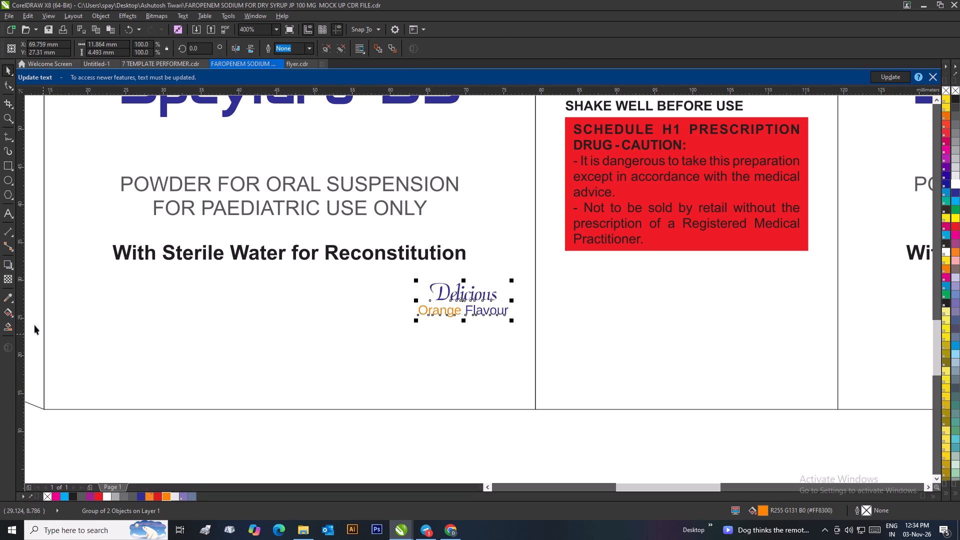
{"action": "left_click", "coordinate": [8, 268]}
{"action": "left_click", "coordinate": [30, 280]}
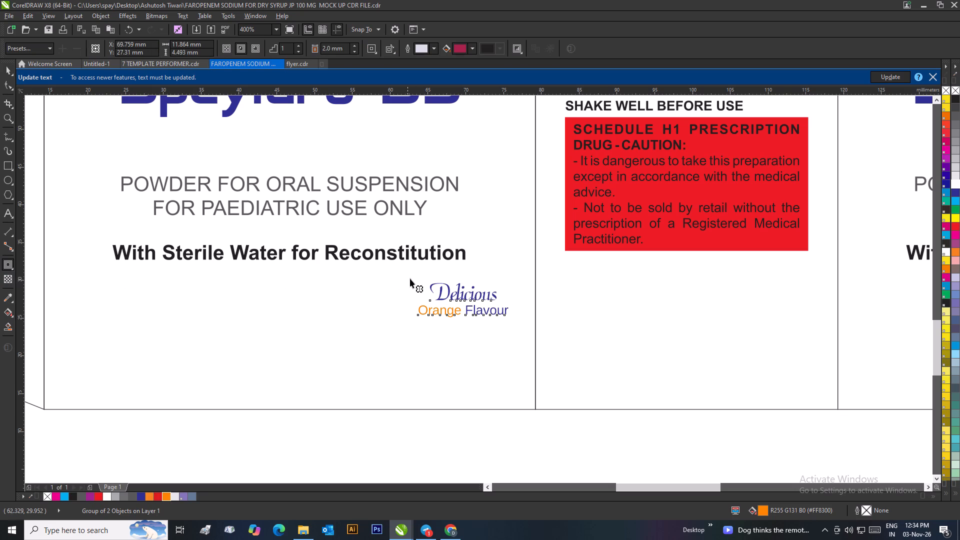
{"action": "left_click_drag", "start_coordinate": [434, 267], "coordinate": [445, 274]}
{"action": "scroll", "coordinate": [450, 274], "scroll_direction": "up", "scroll_amount": 2}
{"action": "left_click_drag", "start_coordinate": [484, 246], "coordinate": [500, 299]}
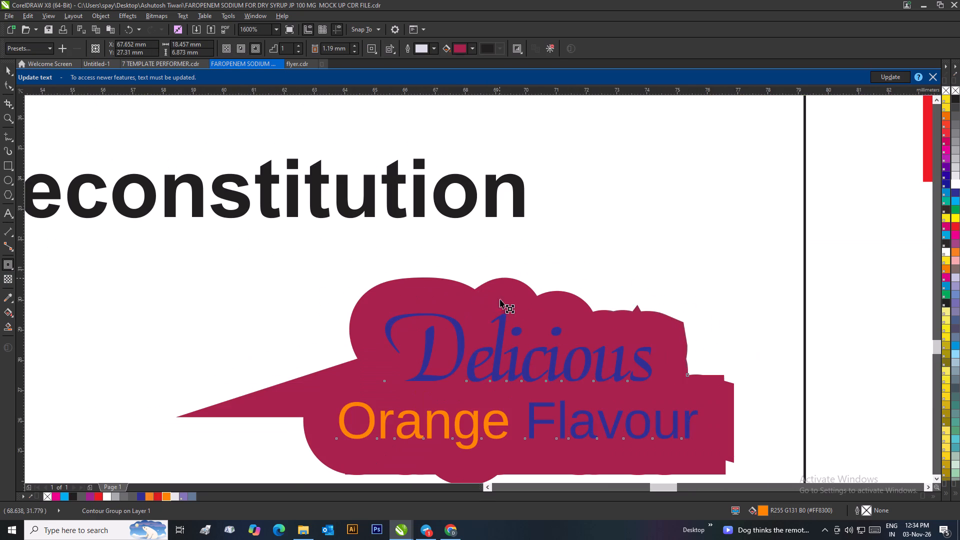
{"action": "left_click_drag", "start_coordinate": [500, 299], "coordinate": [487, 309]}
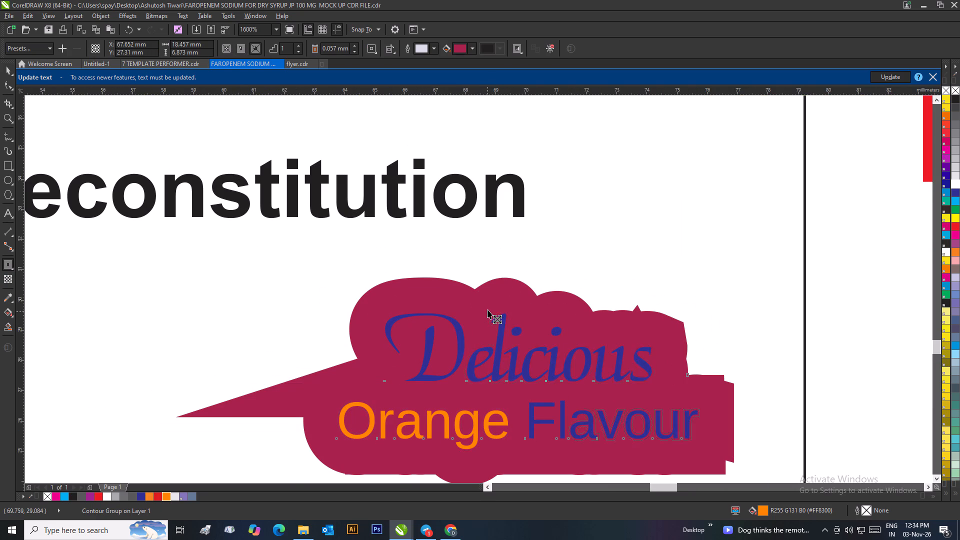
{"action": "left_click_drag", "start_coordinate": [487, 309], "coordinate": [488, 307]}
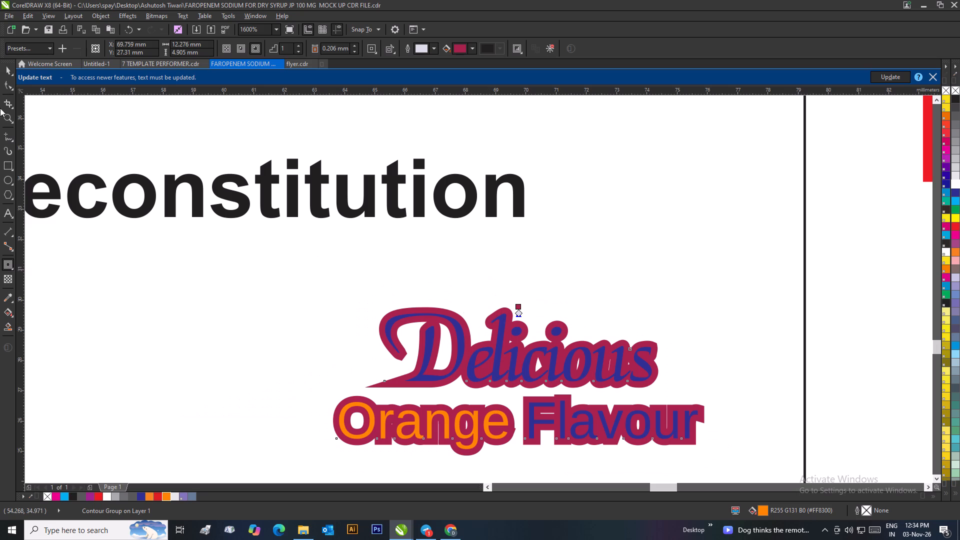
Adjust the contour around the flavour lettering to an offset of about 0.305 mm.
{"action": "left_click_drag", "start_coordinate": [480, 293], "coordinate": [480, 274]}
{"action": "left_click_drag", "start_coordinate": [479, 252], "coordinate": [477, 297]}
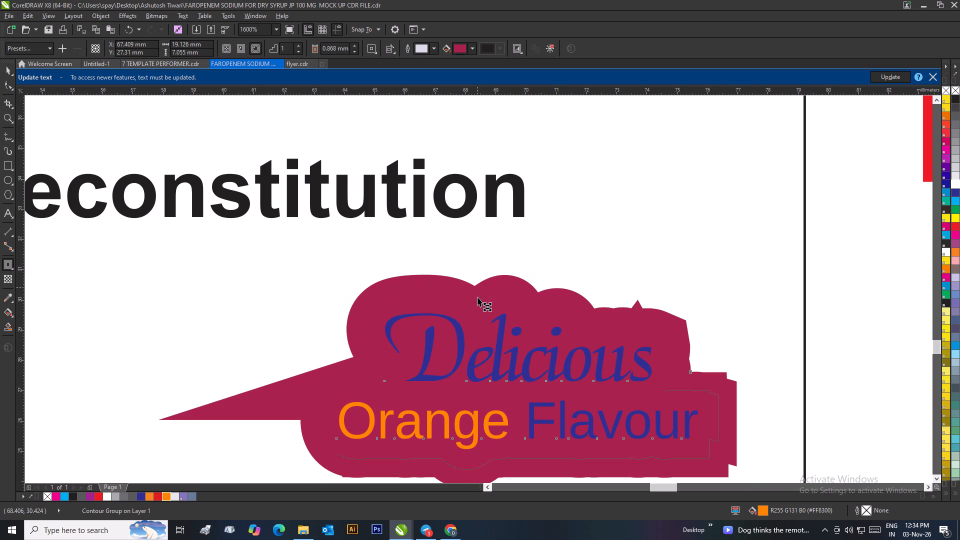
{"action": "left_click_drag", "start_coordinate": [477, 297], "coordinate": [477, 301]}
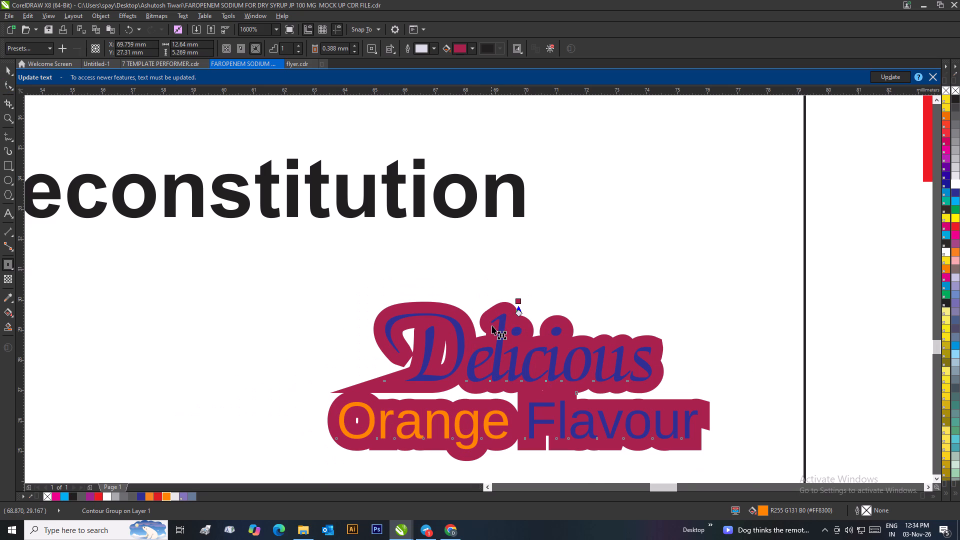
{"action": "scroll", "coordinate": [492, 325], "scroll_direction": "down", "scroll_amount": 1}
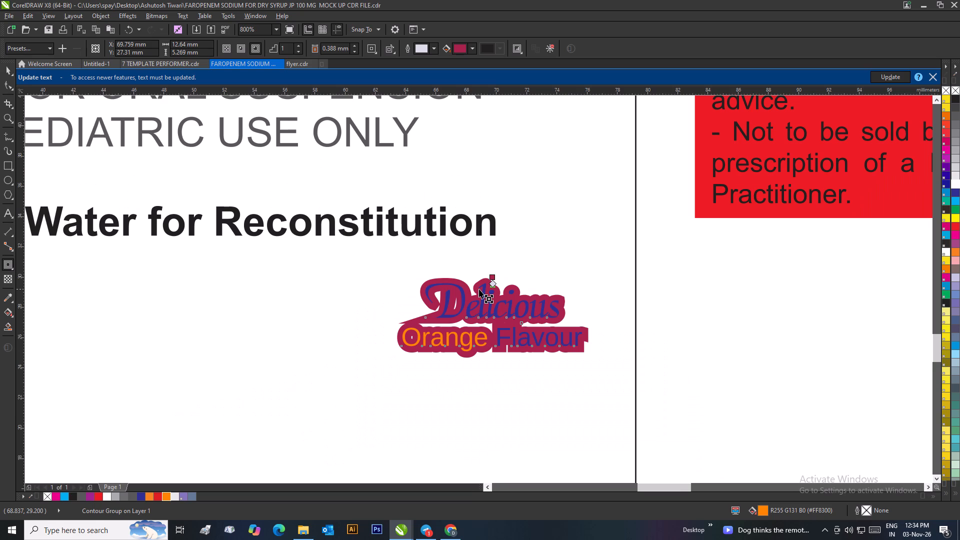
{"action": "scroll", "coordinate": [479, 289], "scroll_direction": "up", "scroll_amount": 2}
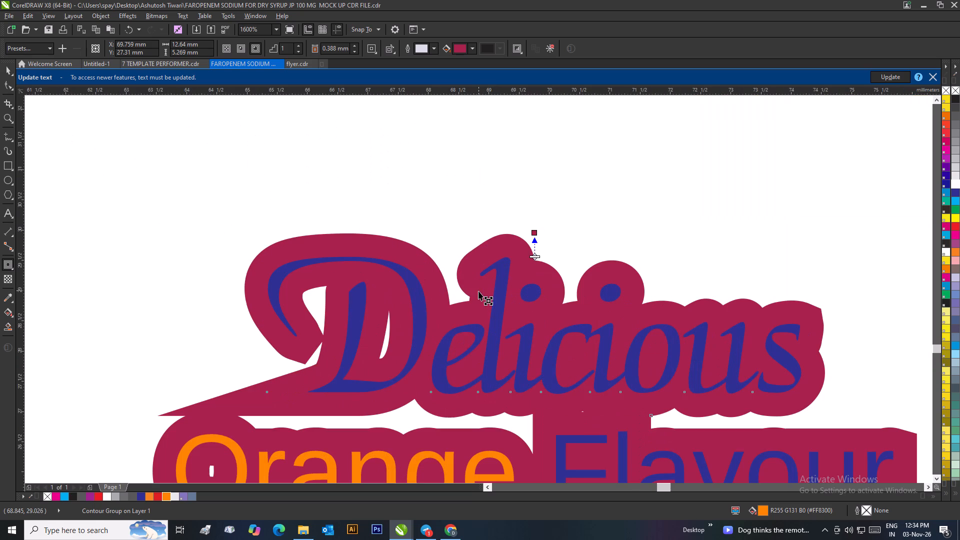
{"action": "left_click_drag", "start_coordinate": [452, 243], "coordinate": [452, 275]}
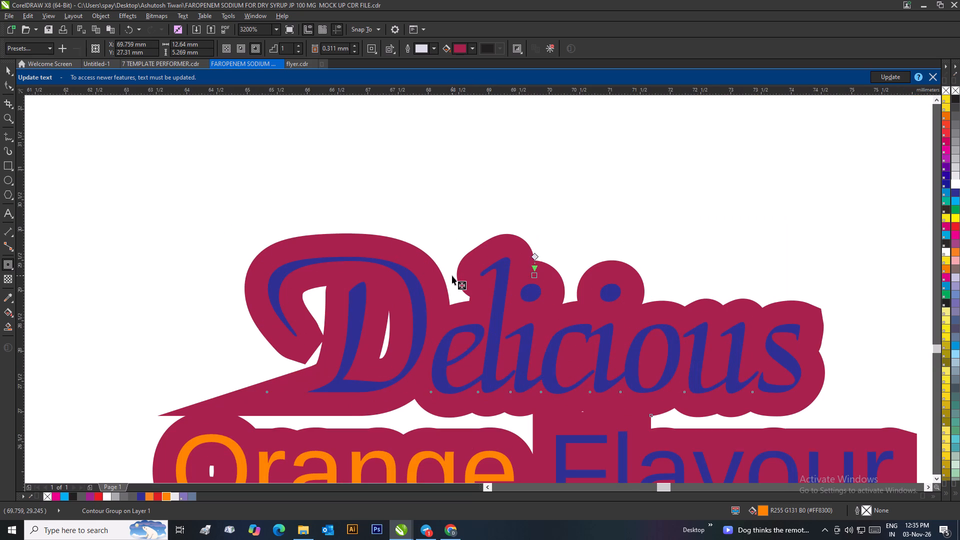
{"action": "left_click_drag", "start_coordinate": [452, 275], "coordinate": [457, 248]}
{"action": "scroll", "coordinate": [456, 254], "scroll_direction": "down", "scroll_amount": 2}
{"action": "scroll", "coordinate": [481, 303], "scroll_direction": "up", "scroll_amount": 2}
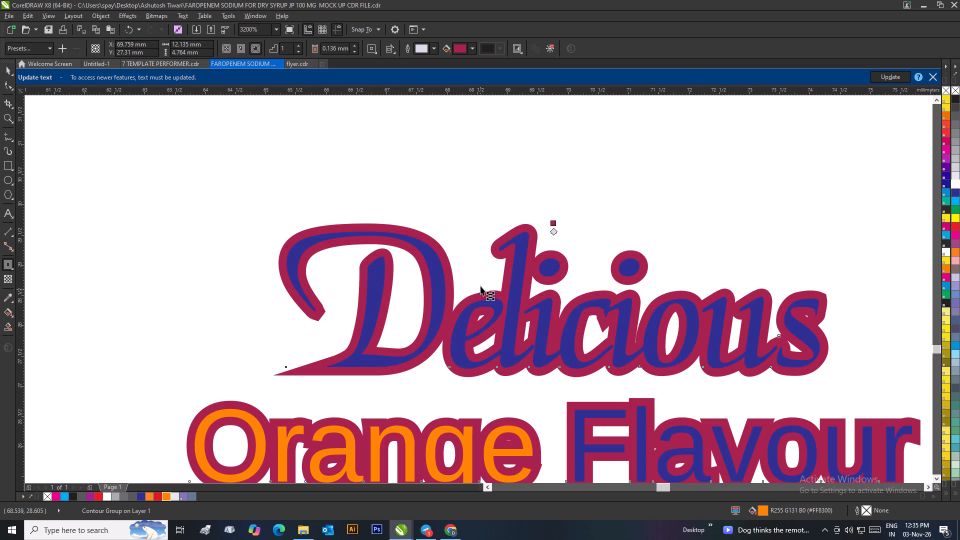
{"action": "left_click_drag", "start_coordinate": [465, 225], "coordinate": [464, 213]}
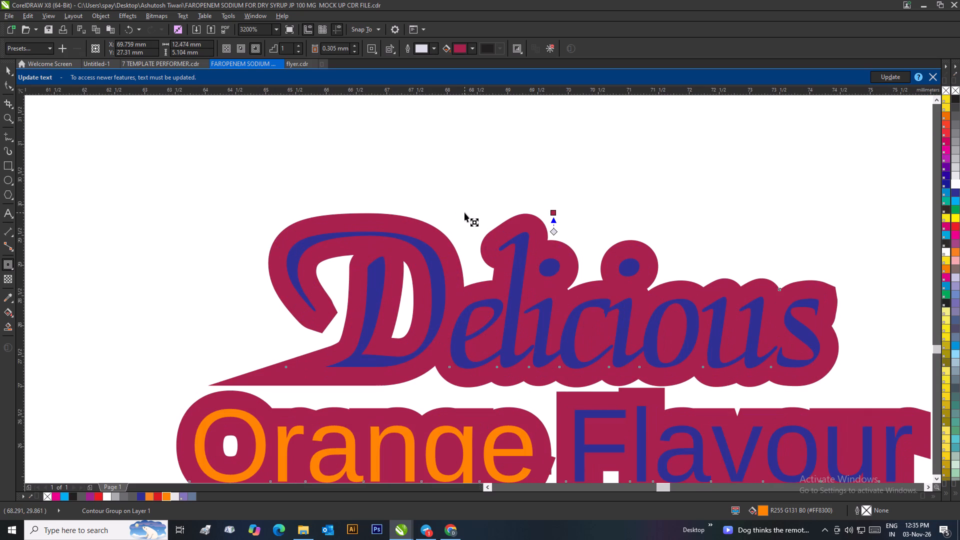
{"action": "scroll", "coordinate": [487, 269], "scroll_direction": "down", "scroll_amount": 2}
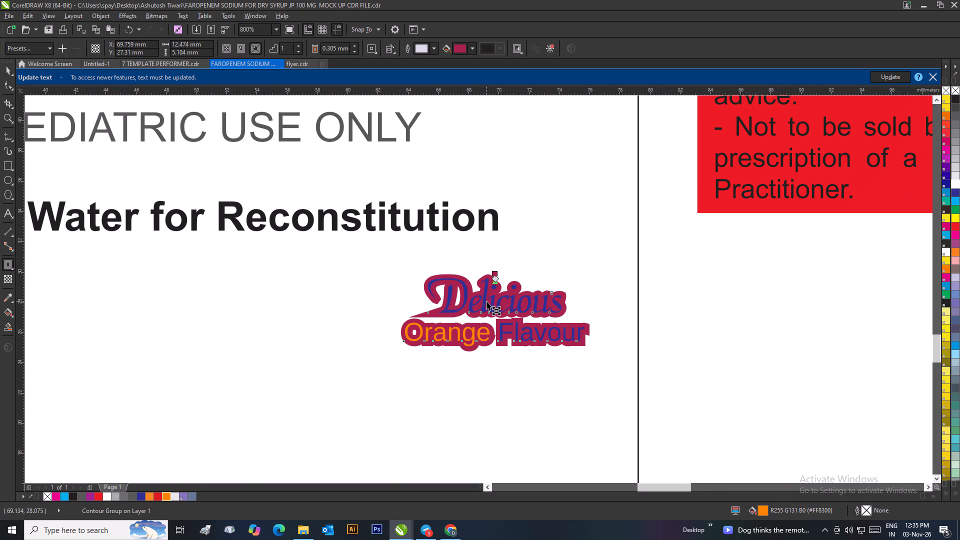
{"action": "scroll", "coordinate": [486, 301], "scroll_direction": "up", "scroll_amount": 1}
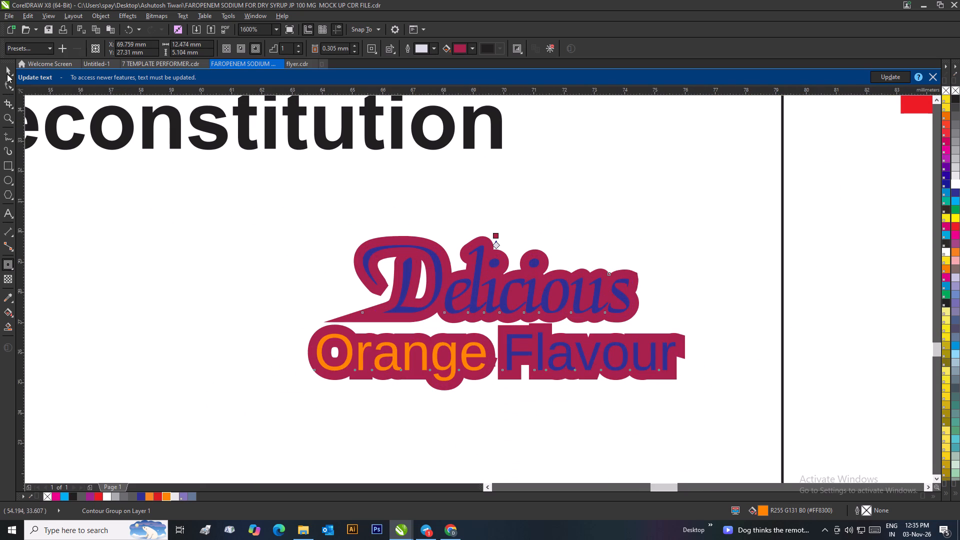
{"action": "left_click", "coordinate": [10, 73]}
{"action": "scroll", "coordinate": [273, 191], "scroll_direction": "down", "scroll_amount": 4}
{"action": "left_click", "coordinate": [528, 417]}
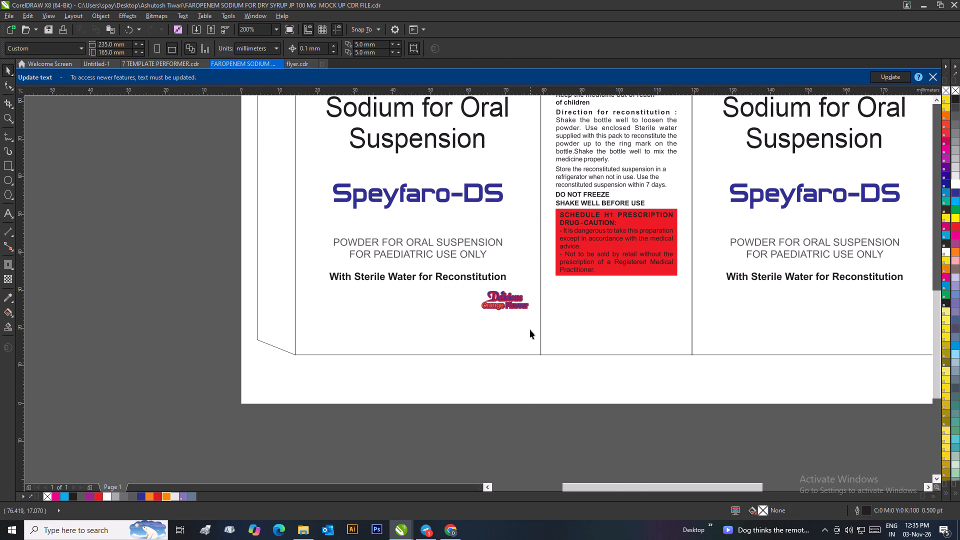
Break the contour group apart so the contour separates from the flavour lettering.
{"action": "scroll", "coordinate": [518, 314], "scroll_direction": "up", "scroll_amount": 2}
{"action": "right_click", "coordinate": [496, 230]}
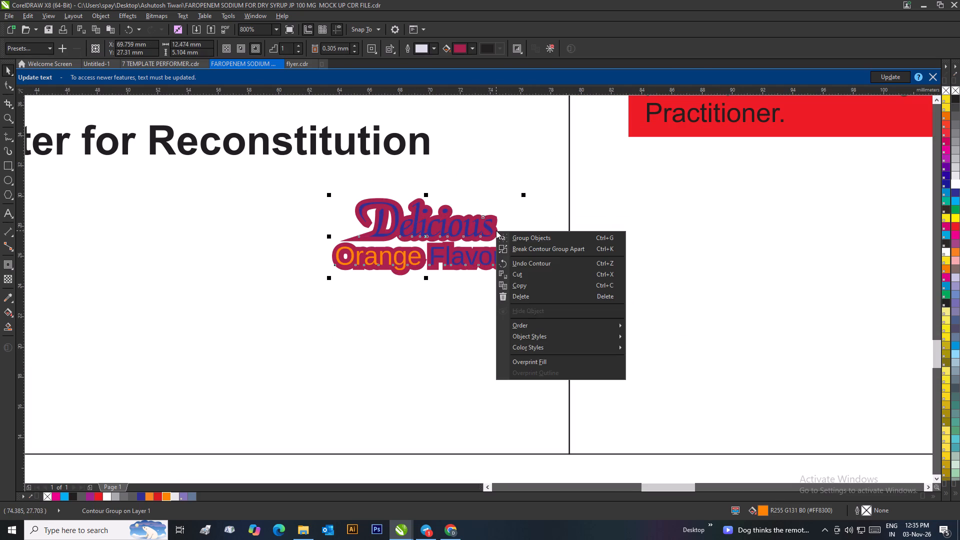
{"action": "left_click", "coordinate": [531, 250]}
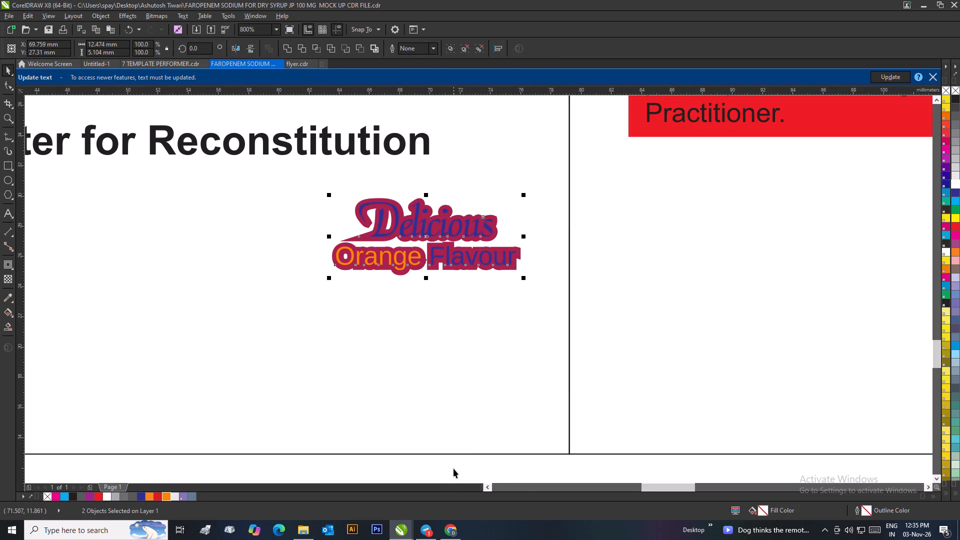
{"action": "scroll", "coordinate": [446, 377], "scroll_direction": "down", "scroll_amount": 2}
{"action": "scroll", "coordinate": [478, 289], "scroll_direction": "up", "scroll_amount": 1}
{"action": "scroll", "coordinate": [489, 385], "scroll_direction": "down", "scroll_amount": 1}
{"action": "left_click", "coordinate": [477, 341]}
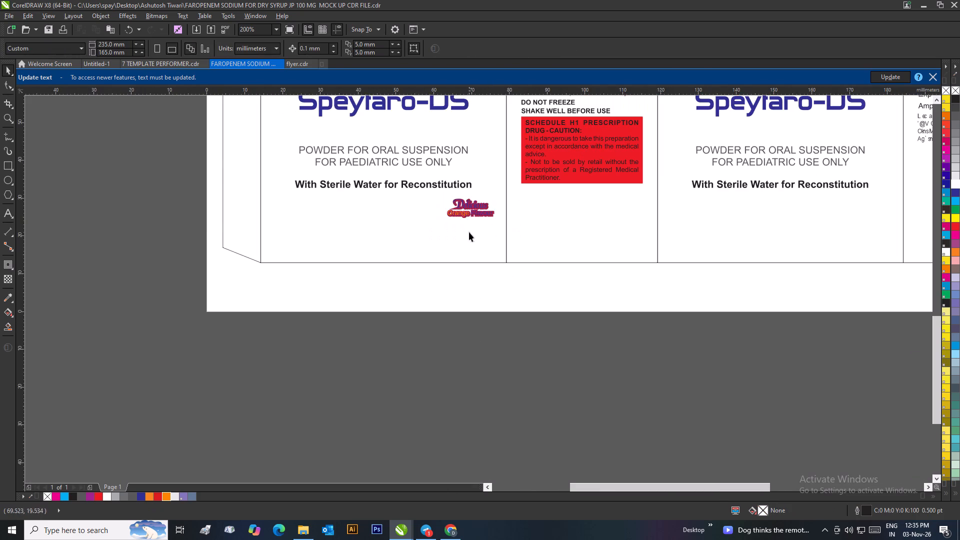
Move the flavour lettering group off its separated contour, placing it below and slightly left of it.
{"action": "scroll", "coordinate": [469, 212], "scroll_direction": "up", "scroll_amount": 2}
{"action": "left_click_drag", "start_coordinate": [482, 273], "coordinate": [482, 283]}
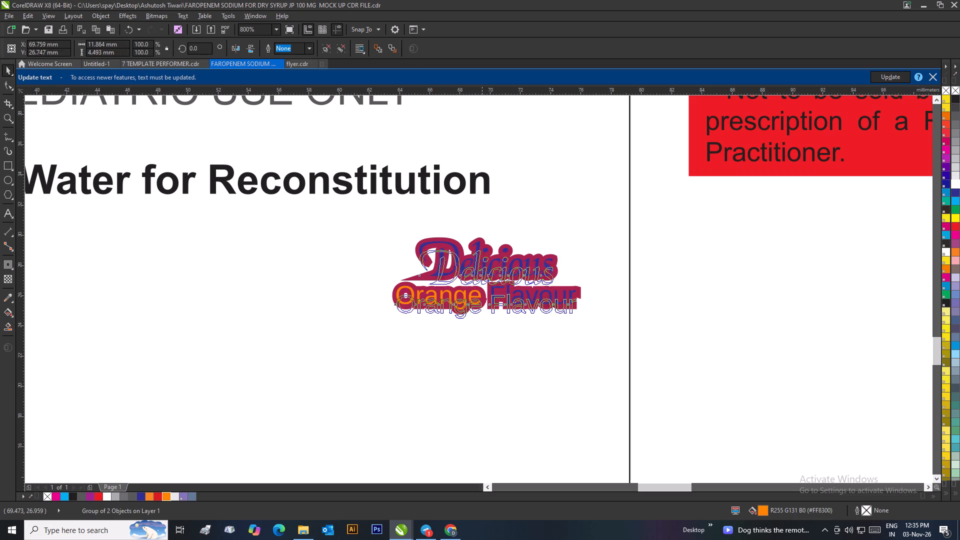
{"action": "left_click_drag", "start_coordinate": [482, 283], "coordinate": [387, 406]}
Draw an ellipse about 0.83 × 1.95 mm over the hole in the contour shape's D and give it a hairline outline.
{"action": "left_click", "coordinate": [490, 269]}
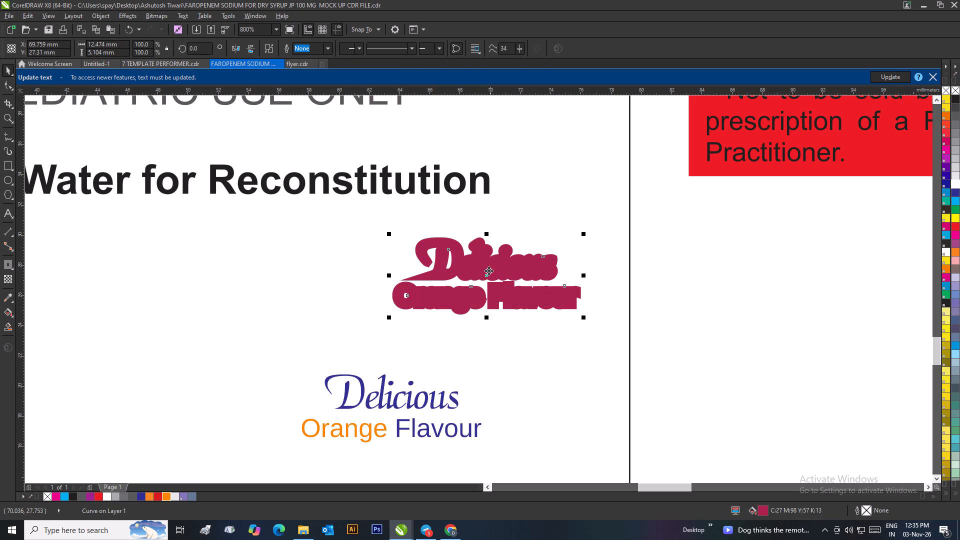
{"action": "left_click", "coordinate": [3, 182]}
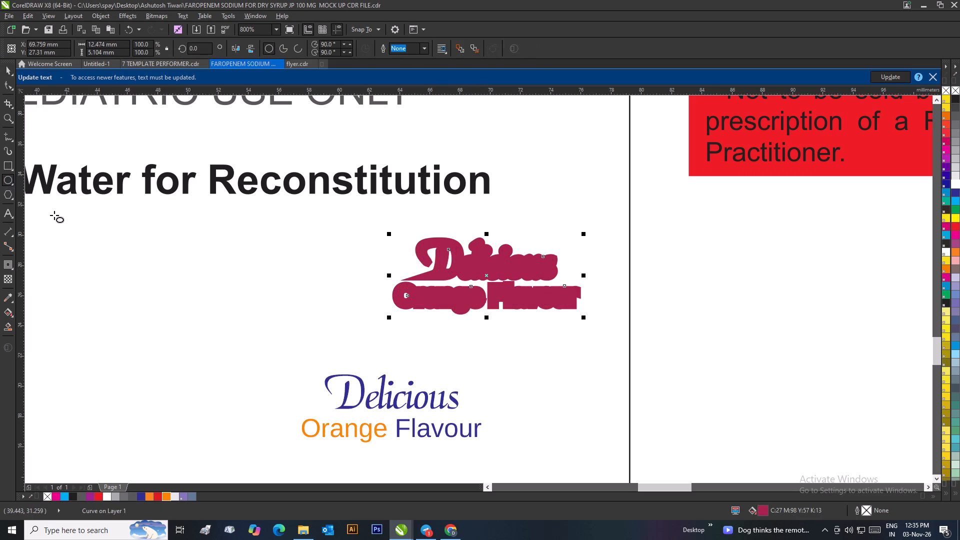
{"action": "scroll", "coordinate": [461, 250], "scroll_direction": "up", "scroll_amount": 2}
{"action": "left_click_drag", "start_coordinate": [414, 275], "coordinate": [458, 379]}
{"action": "left_click_drag", "start_coordinate": [409, 383], "coordinate": [400, 397]}
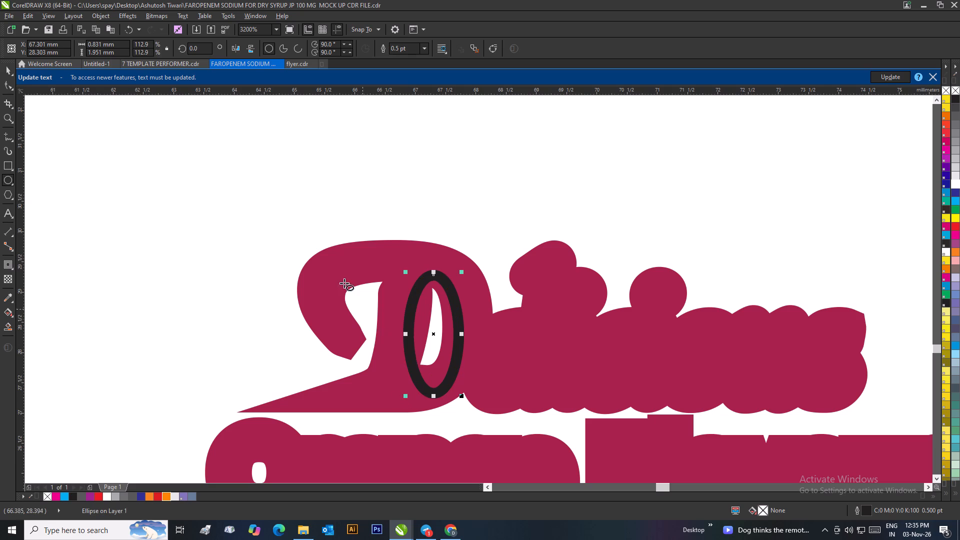
{"action": "left_click", "coordinate": [7, 70]}
{"action": "scroll", "coordinate": [455, 277], "scroll_direction": "down", "scroll_amount": 1}
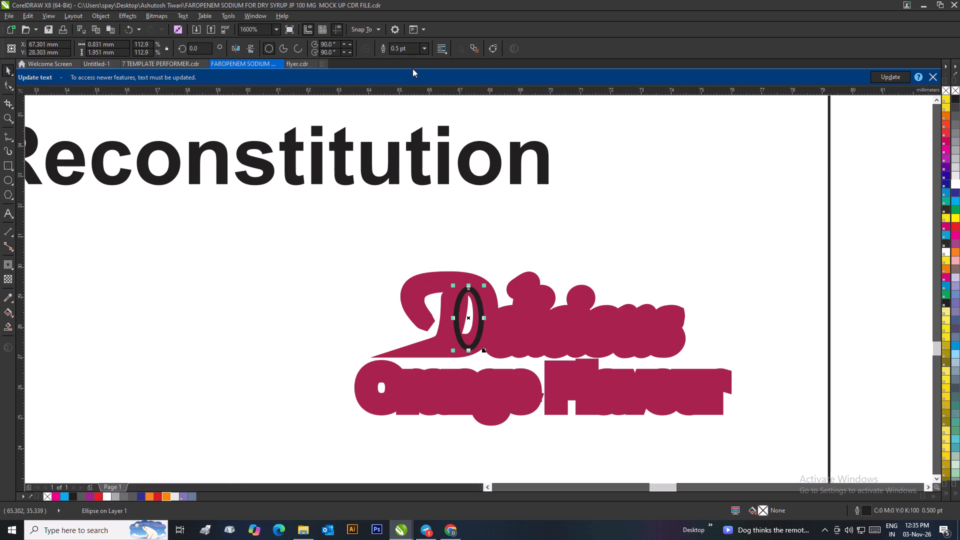
{"action": "left_click", "coordinate": [422, 49]}
{"action": "left_click", "coordinate": [404, 65]}
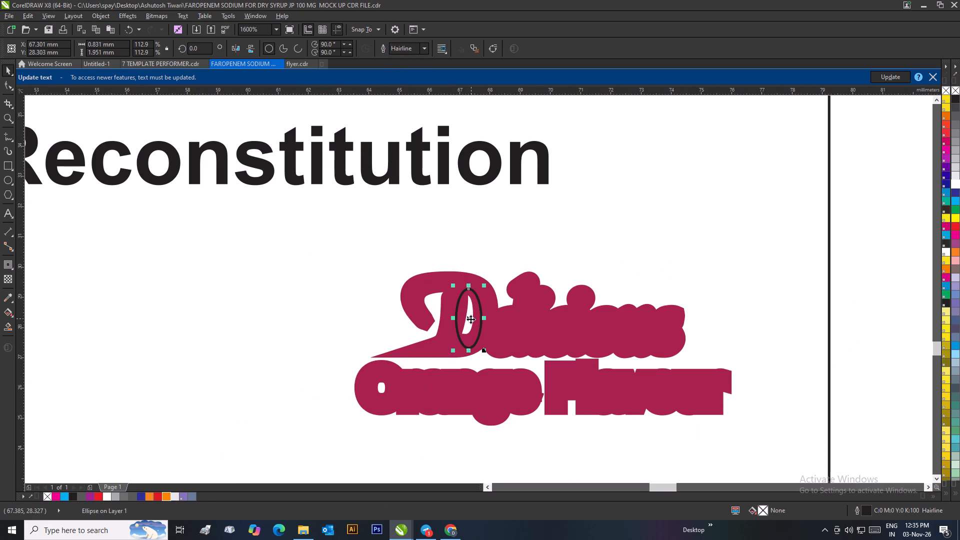
Duplicate the ellipse into the gap between the contour's two text lines and stretch the copy to about 10.35 × 2.15 mm.
{"action": "left_click_drag", "start_coordinate": [470, 320], "coordinate": [643, 406]}
{"action": "right_click", "coordinate": [643, 406]}
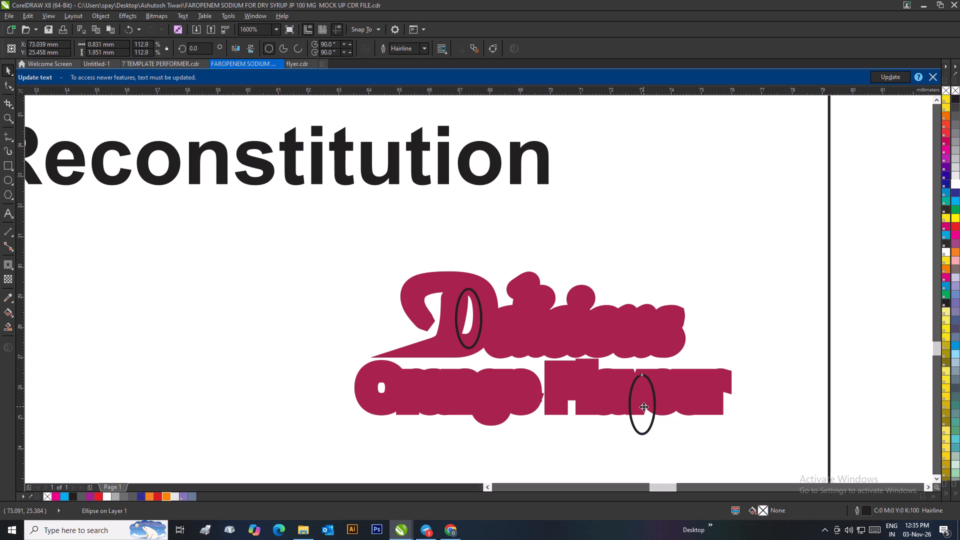
{"action": "left_click_drag", "start_coordinate": [642, 407], "coordinate": [649, 382]}
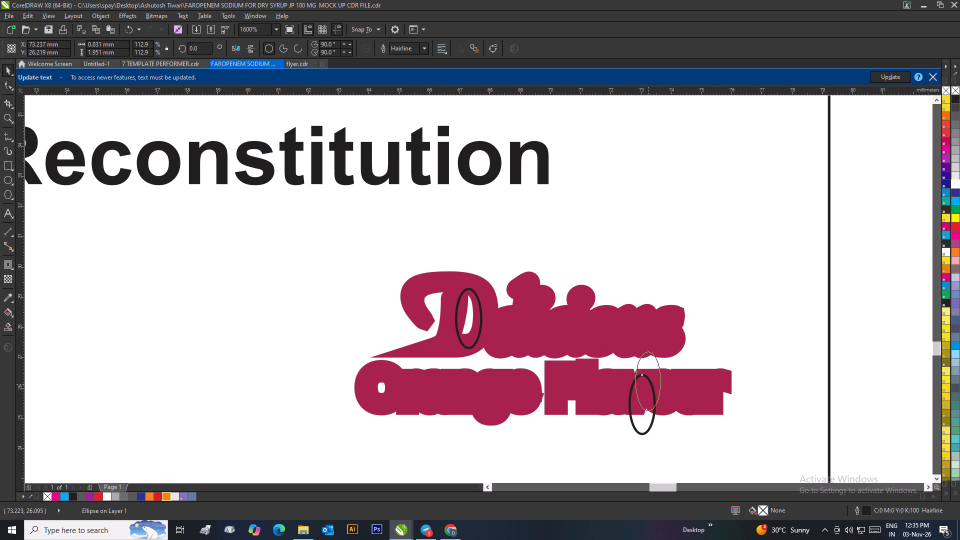
{"action": "left_click_drag", "start_coordinate": [649, 382], "coordinate": [665, 372]}
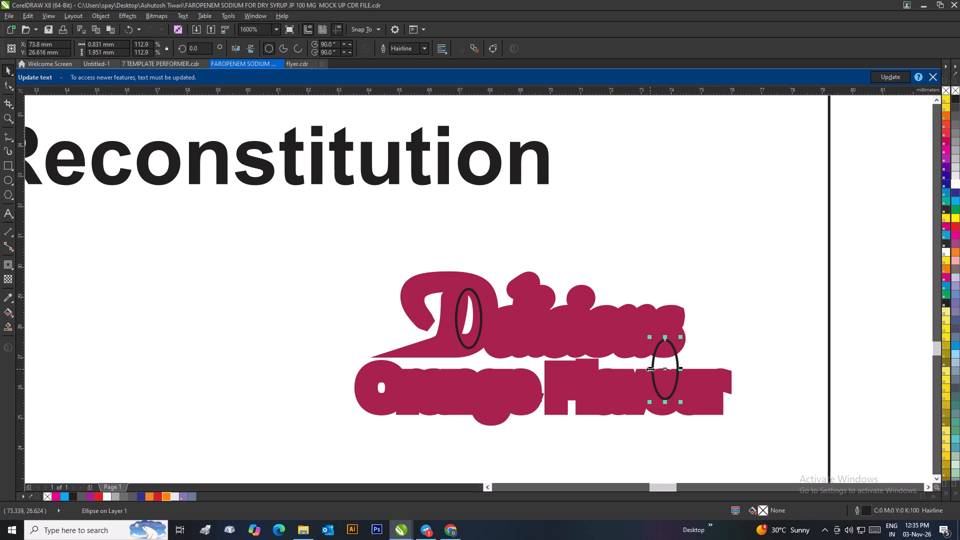
{"action": "left_click_drag", "start_coordinate": [650, 369], "coordinate": [375, 372]}
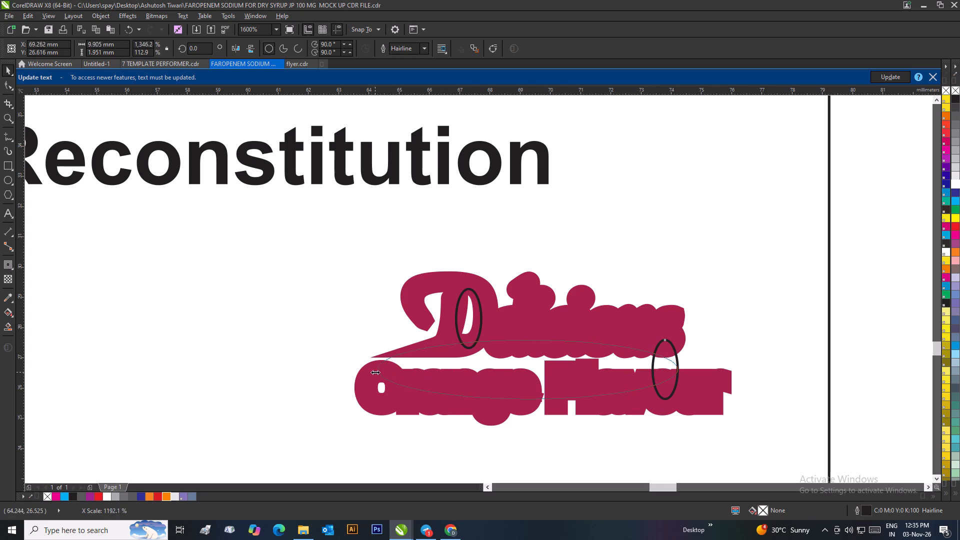
{"action": "left_click_drag", "start_coordinate": [375, 372], "coordinate": [362, 368]}
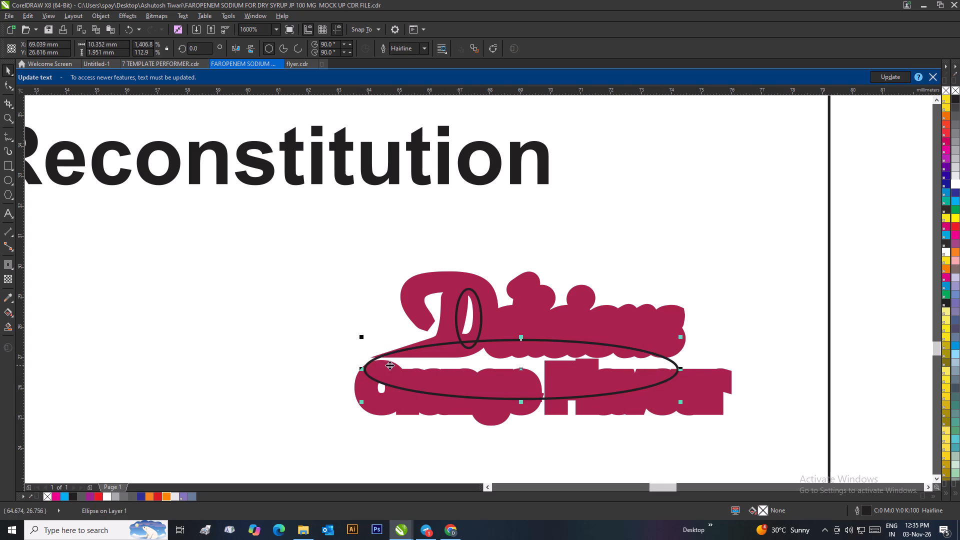
{"action": "scroll", "coordinate": [377, 356], "scroll_direction": "up", "scroll_amount": 1}
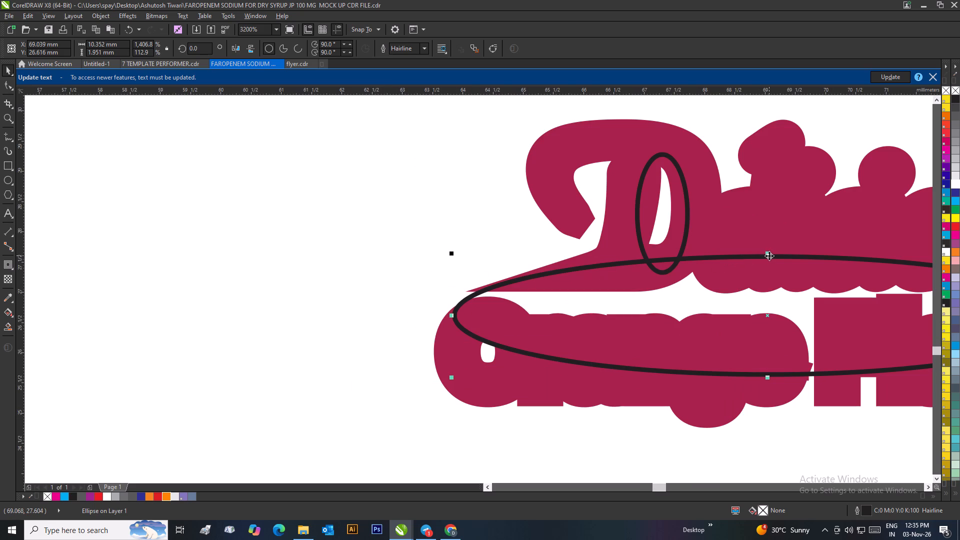
{"action": "left_click", "coordinate": [769, 255]}
{"action": "left_click", "coordinate": [769, 258]}
{"action": "left_click_drag", "start_coordinate": [768, 254], "coordinate": [771, 248]}
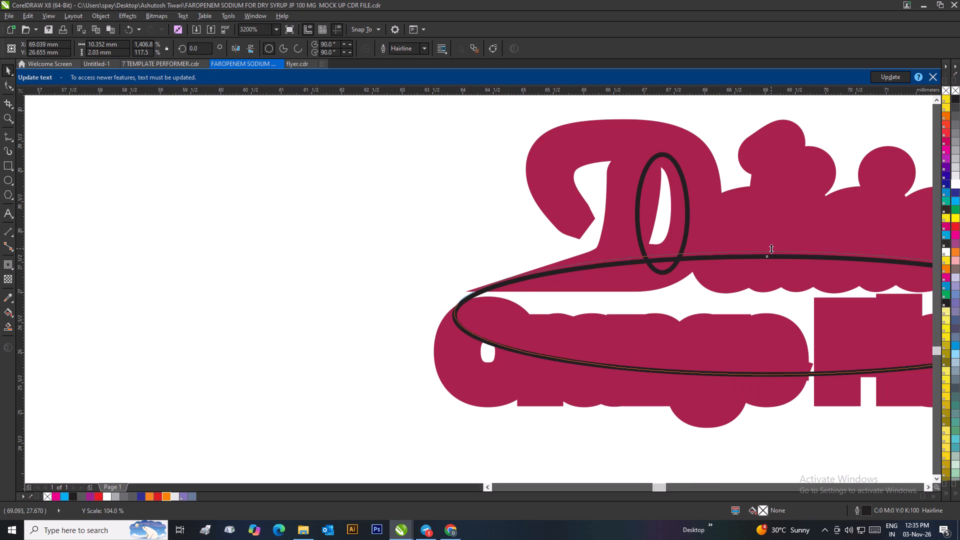
{"action": "left_click_drag", "start_coordinate": [771, 248], "coordinate": [773, 243]}
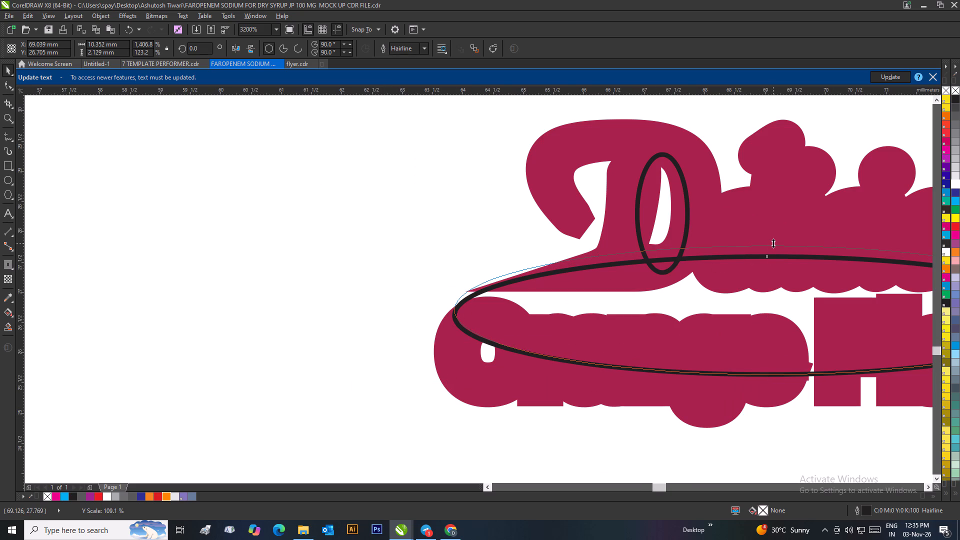
{"action": "left_click_drag", "start_coordinate": [773, 243], "coordinate": [775, 241]}
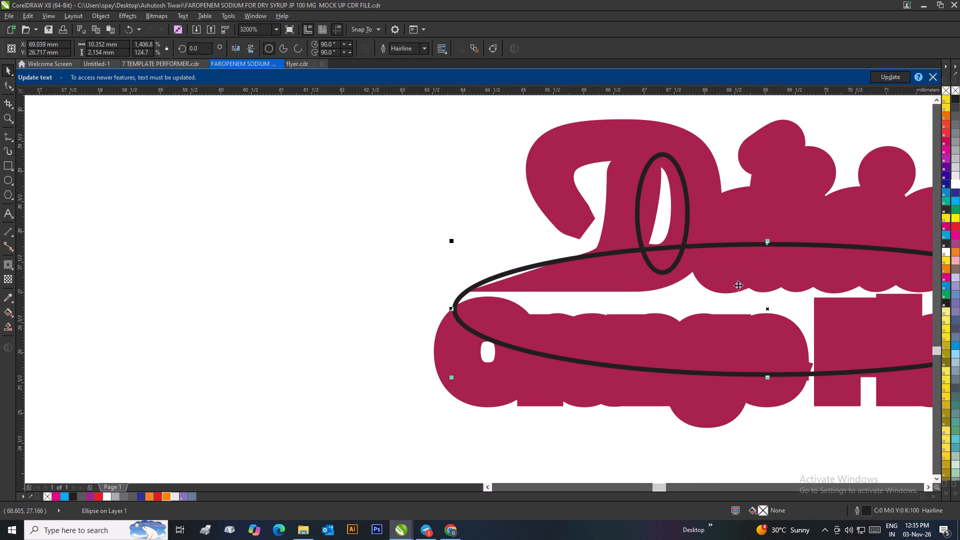
Weld the wide ellipse to the contour shape to bridge the gap between the two lines.
{"action": "left_click", "coordinate": [624, 147], "text": "shift"}
{"action": "left_click", "coordinate": [291, 47]}
{"action": "left_click", "coordinate": [348, 142]}
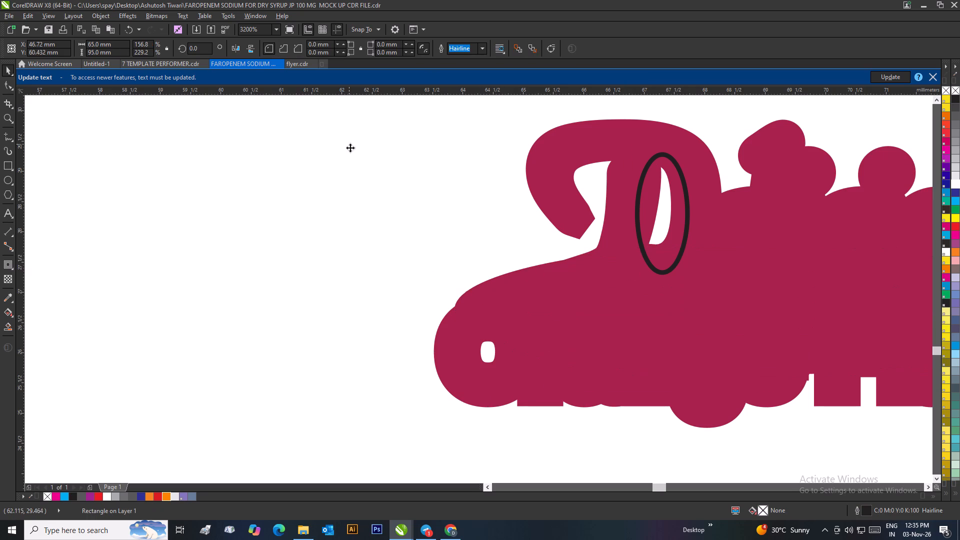
Place a copy of the small ellipse in the empty area left of the contour shape.
{"action": "left_click", "coordinate": [649, 210]}
{"action": "left_click_drag", "start_coordinate": [651, 216], "coordinate": [260, 241]}
{"action": "right_click_drag", "start_coordinate": [260, 241], "coordinate": [276, 236]}
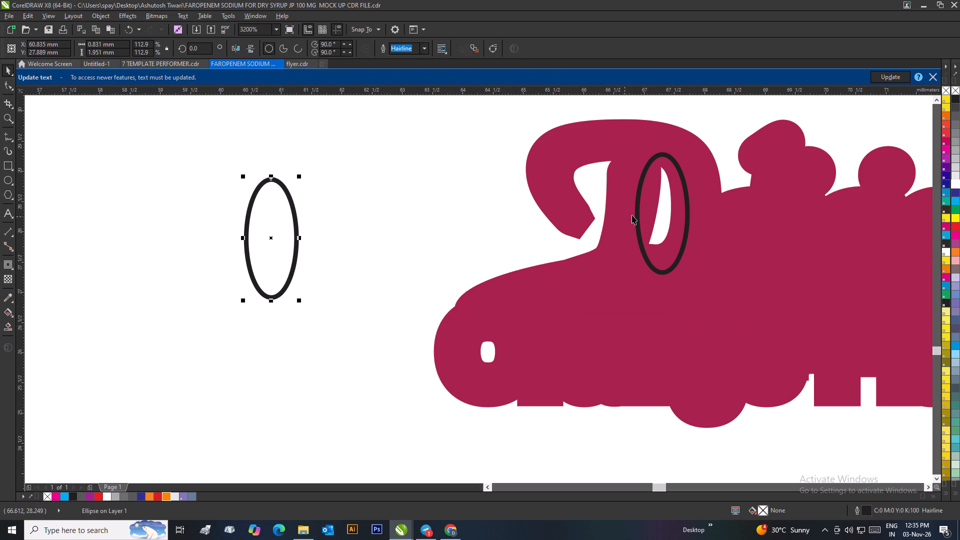
Weld the original small ellipse to the contour shape to close the hole in the D.
{"action": "left_click", "coordinate": [632, 215]}
{"action": "left_click", "coordinate": [658, 221]}
{"action": "left_click", "coordinate": [701, 230], "text": "shift"}
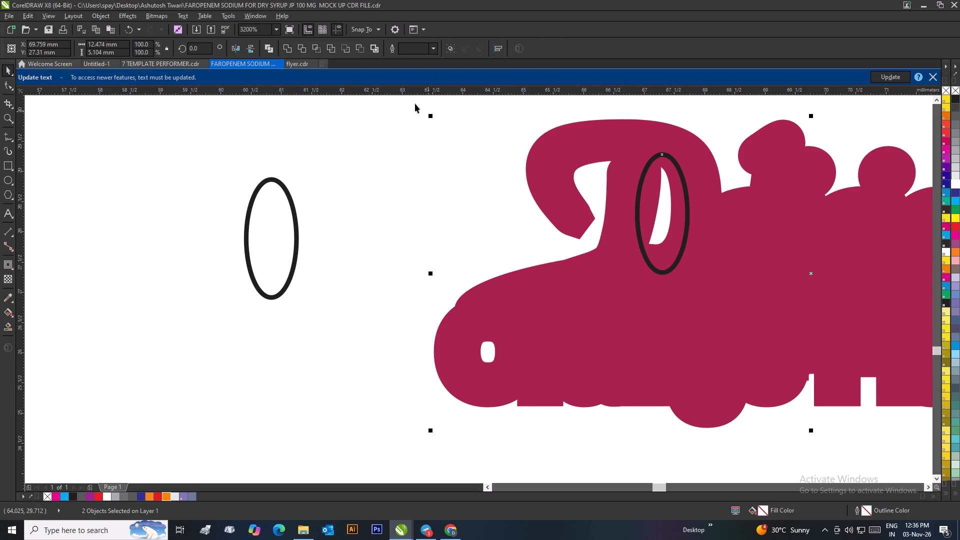
{"action": "left_click", "coordinate": [290, 54]}
{"action": "left_click", "coordinate": [412, 142]}
Move the spare ellipse over the hole in the contour's O and shrink it to about 0.45 × 1.05 mm.
{"action": "scroll", "coordinate": [455, 174], "scroll_direction": "down", "scroll_amount": 2}
{"action": "scroll", "coordinate": [566, 332], "scroll_direction": "up", "scroll_amount": 1}
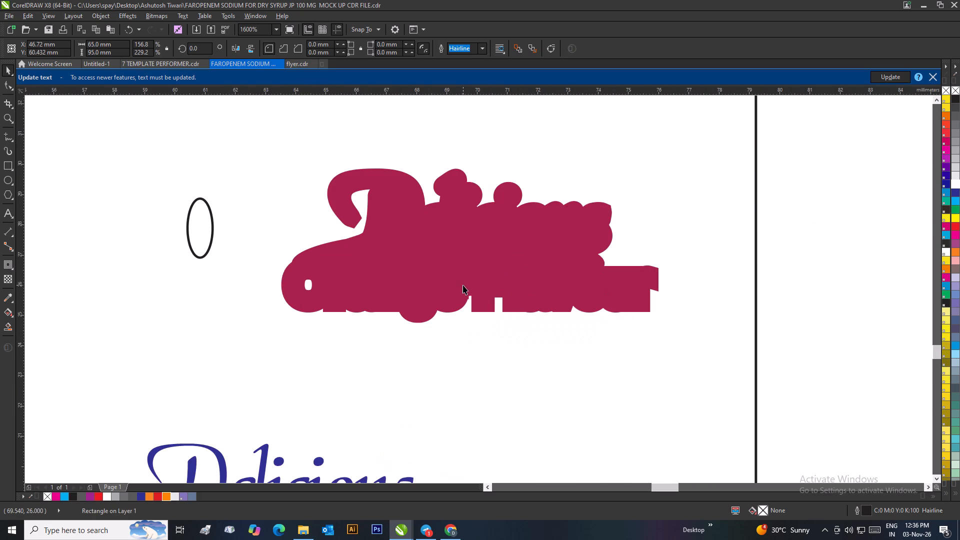
{"action": "left_click_drag", "start_coordinate": [203, 231], "coordinate": [312, 275]}
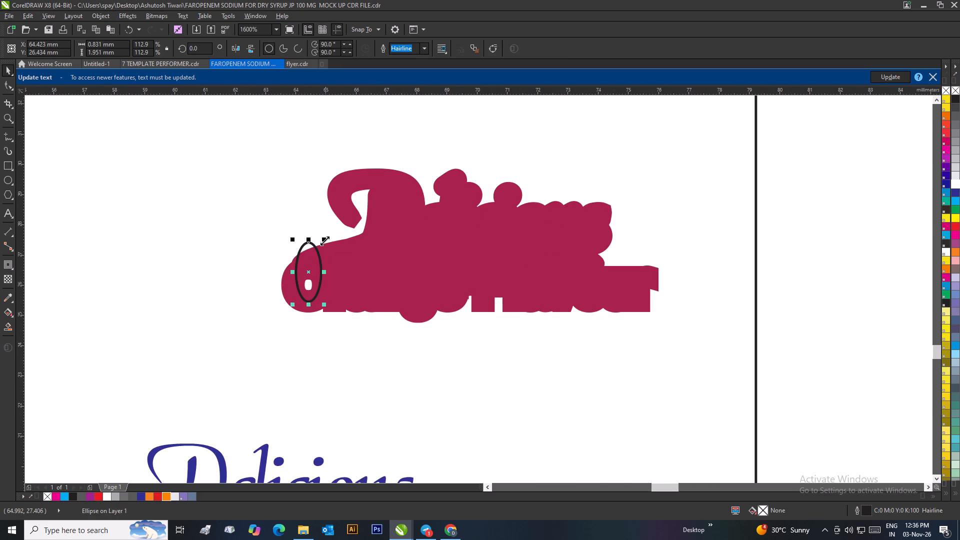
{"action": "left_click_drag", "start_coordinate": [324, 240], "coordinate": [322, 267]}
{"action": "scroll", "coordinate": [311, 287], "scroll_direction": "up", "scroll_amount": 3}
{"action": "left_click_drag", "start_coordinate": [440, 303], "coordinate": [461, 297]}
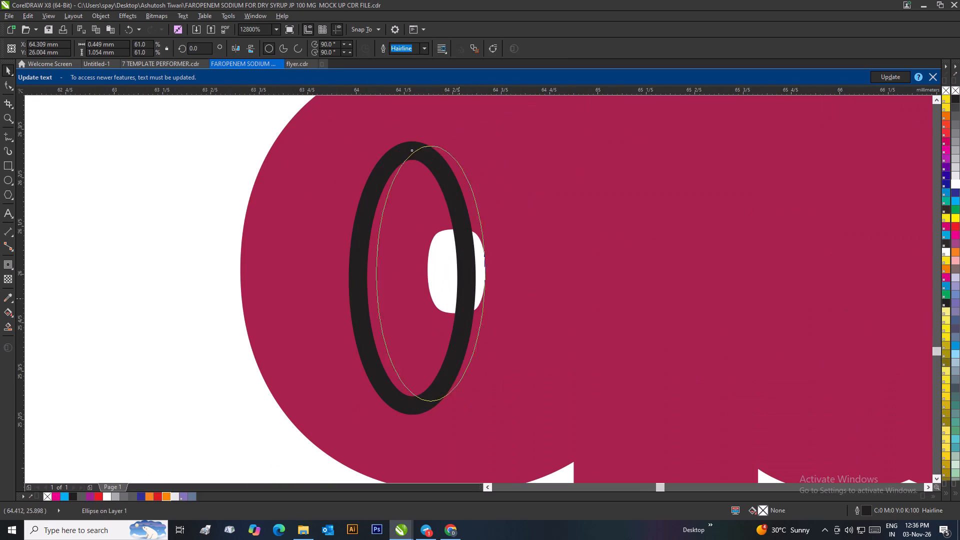
{"action": "left_click_drag", "start_coordinate": [461, 297], "coordinate": [481, 293]}
{"action": "scroll", "coordinate": [483, 307], "scroll_direction": "down", "scroll_amount": 3}
Weld the small ellipse to the contour shape to close the hole in the O.
{"action": "left_click", "coordinate": [535, 283], "text": "shift"}
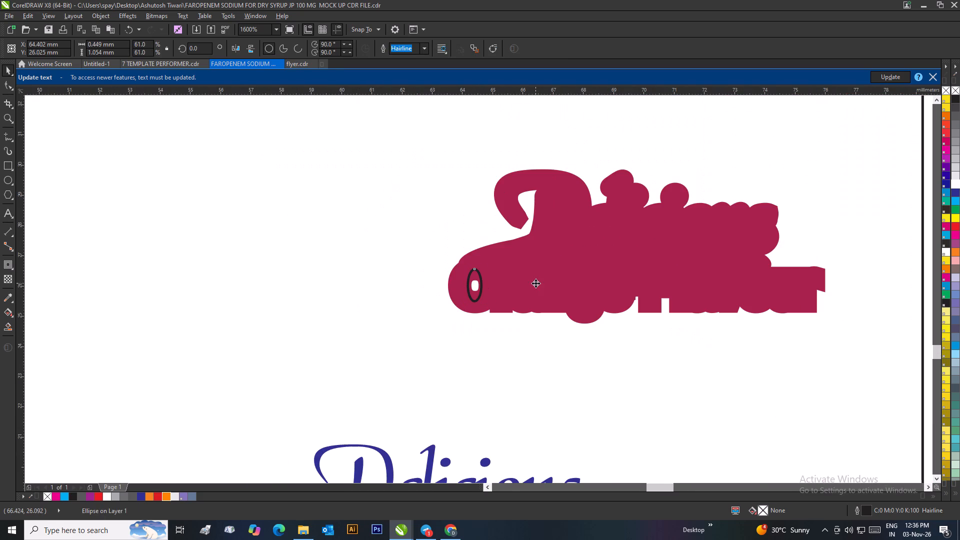
{"action": "left_click_drag", "start_coordinate": [290, 46], "coordinate": [289, 51]}
{"action": "left_click", "coordinate": [357, 132]}
Fill the "Delicious Orange Flavour" lettering group with 10% Black.
{"action": "scroll", "coordinate": [545, 249], "scroll_direction": "down", "scroll_amount": 1}
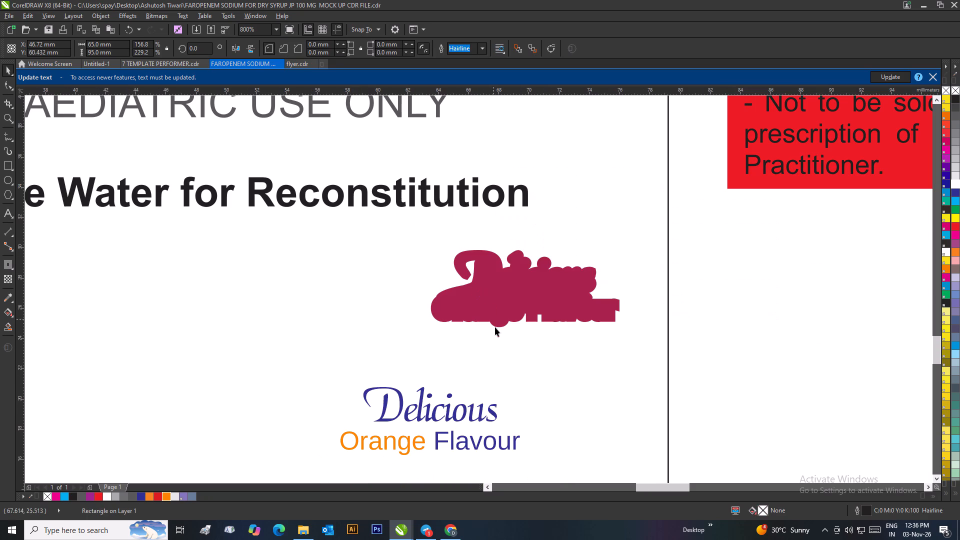
{"action": "left_click", "coordinate": [449, 409]}
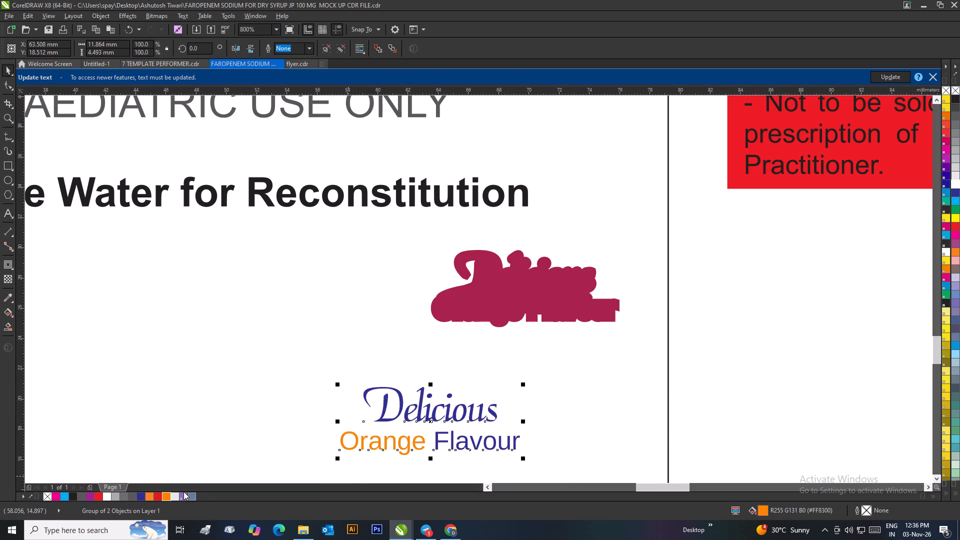
{"action": "left_click", "coordinate": [173, 493]}
Align the light grey lettering group to the contour shape's centre, both horizontally and vertically.
{"action": "left_click", "coordinate": [507, 307], "text": "shift"}
{"action": "key", "text": "c"}
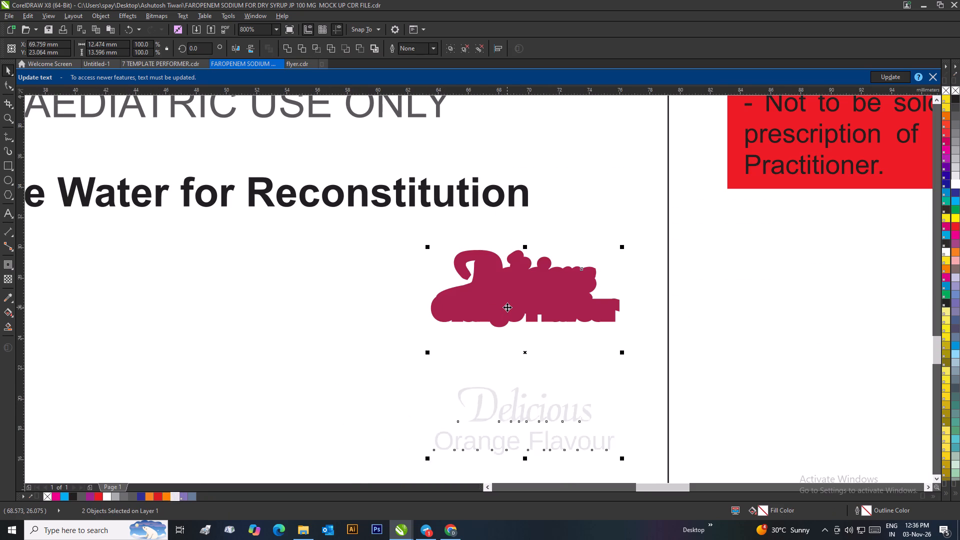
{"action": "key", "text": "e"}
{"action": "left_click", "coordinate": [391, 312]}
Fill the contour shape behind the flavour lettering with orange R255 G131 B0.
{"action": "scroll", "coordinate": [421, 313], "scroll_direction": "down", "scroll_amount": 3}
{"action": "left_click_drag", "start_coordinate": [507, 368], "coordinate": [509, 362]}
{"action": "scroll", "coordinate": [493, 296], "scroll_direction": "up", "scroll_amount": 2}
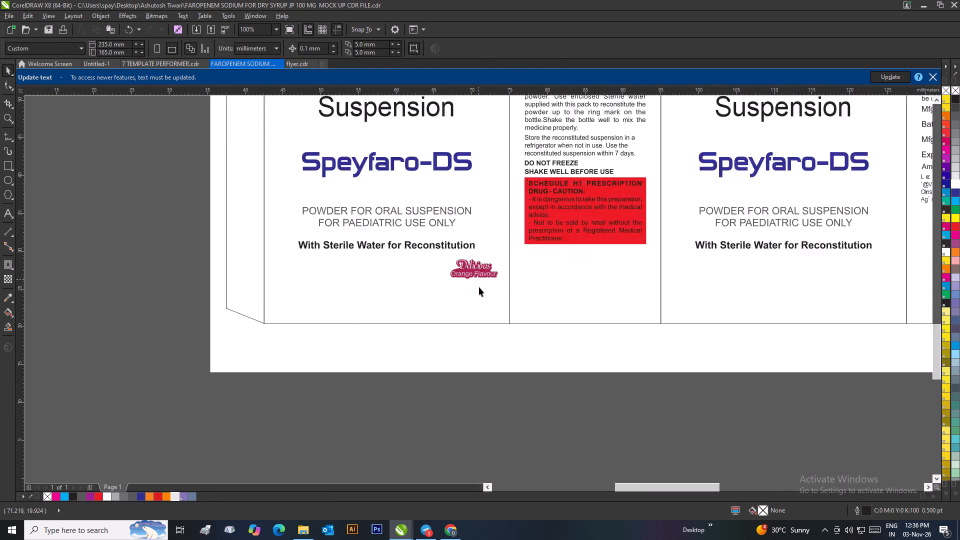
{"action": "scroll", "coordinate": [479, 287], "scroll_direction": "up", "scroll_amount": 2}
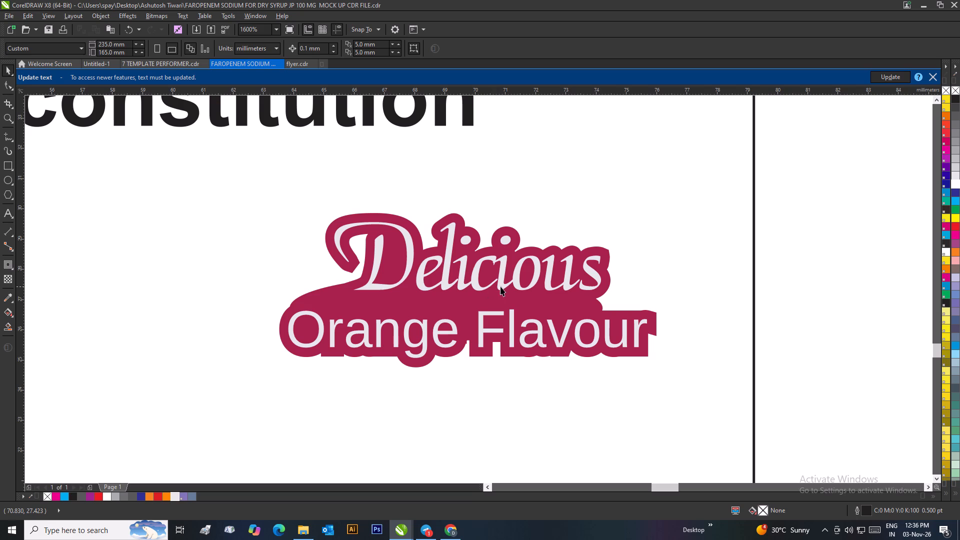
{"action": "left_click", "coordinate": [500, 286]}
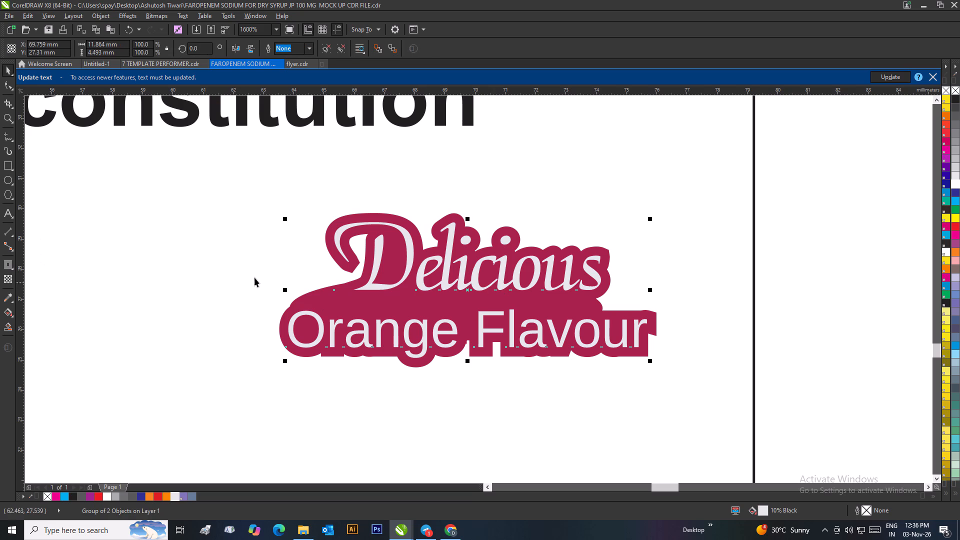
{"action": "left_click", "coordinate": [330, 233]}
{"action": "left_click", "coordinate": [164, 495]}
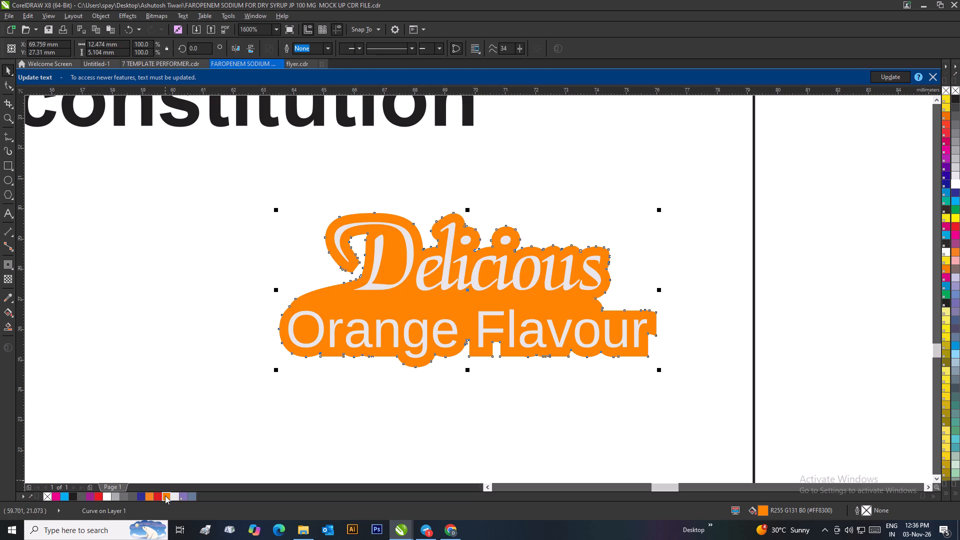
Apply a linear fountain fill to the orange contour shape, running from its right end towards its lower left.
{"action": "scroll", "coordinate": [374, 393], "scroll_direction": "down", "scroll_amount": 3}
{"action": "left_click", "coordinate": [496, 399]}
{"action": "scroll", "coordinate": [506, 277], "scroll_direction": "up", "scroll_amount": 1}
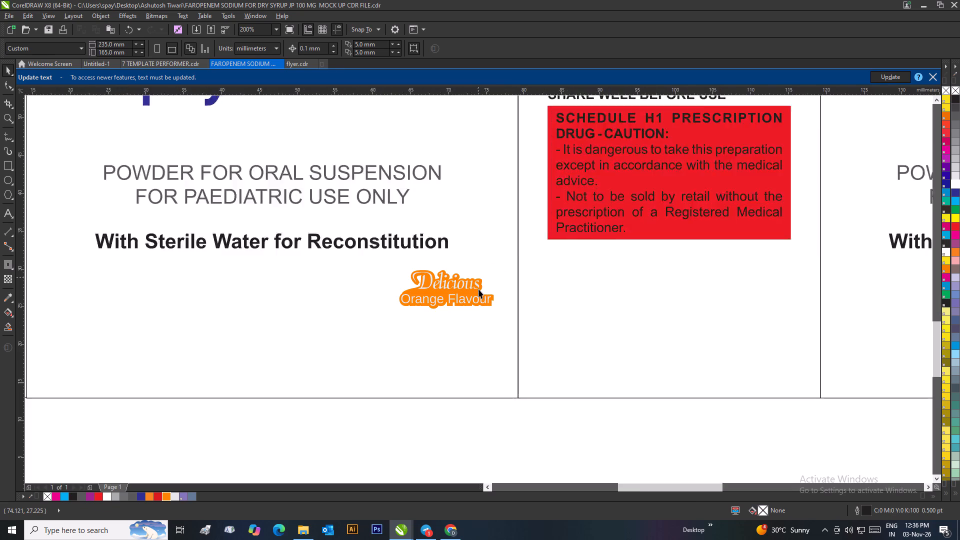
{"action": "scroll", "coordinate": [478, 289], "scroll_direction": "up", "scroll_amount": 1}
{"action": "left_click", "coordinate": [483, 283]}
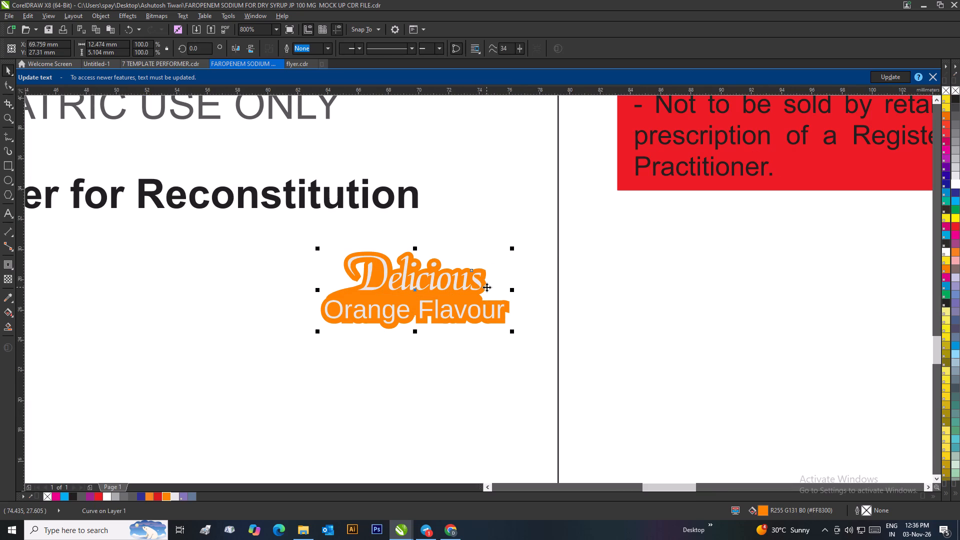
{"action": "key", "text": "g"}
{"action": "left_click_drag", "start_coordinate": [486, 287], "coordinate": [347, 308]}
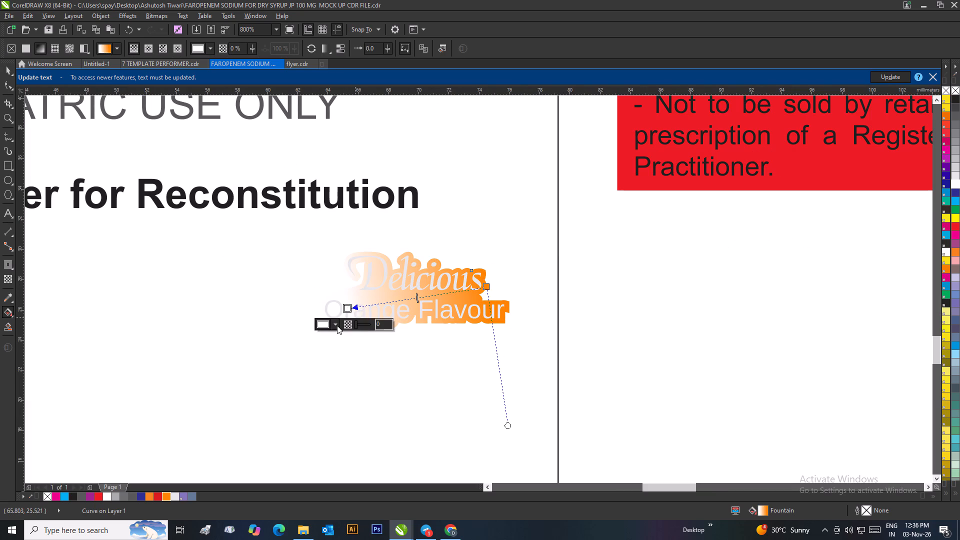
Set the fountain fill's end colour to CMYK amber C2 M33 Y93 K0.
{"action": "left_click", "coordinate": [336, 325]}
{"action": "left_click", "coordinate": [376, 364]}
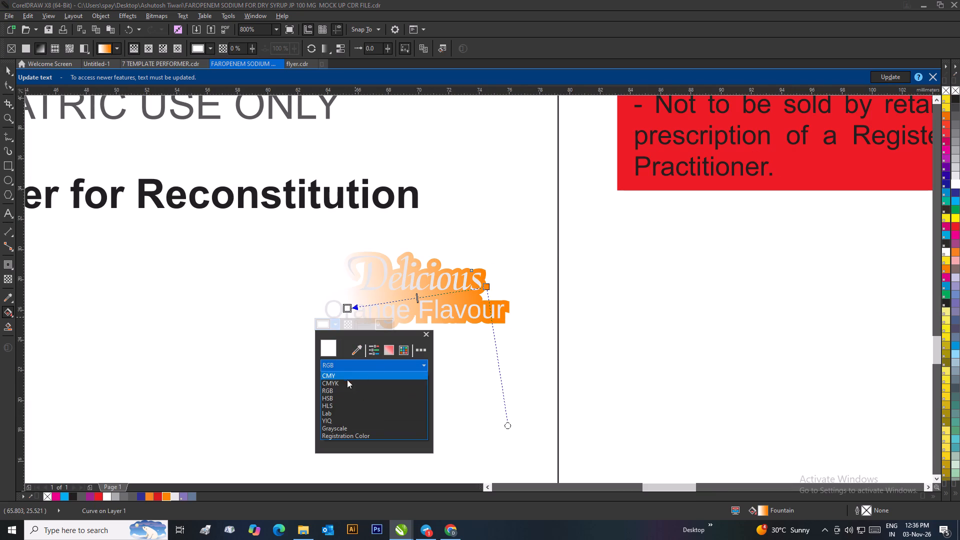
{"action": "left_click", "coordinate": [344, 383]}
{"action": "left_click", "coordinate": [386, 419]}
{"action": "left_click", "coordinate": [386, 424]}
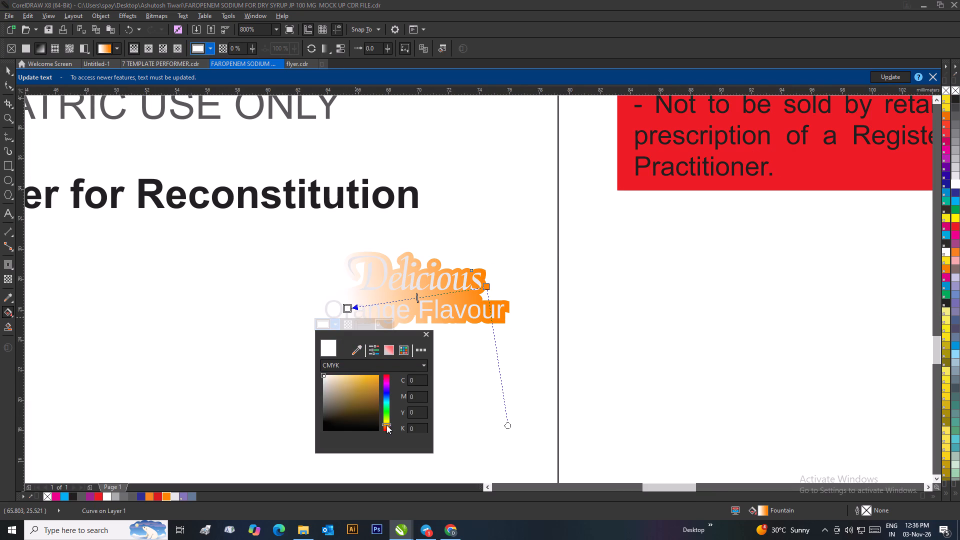
{"action": "left_click", "coordinate": [365, 381]}
{"action": "left_click", "coordinate": [355, 377]}
{"action": "left_click", "coordinate": [360, 376]}
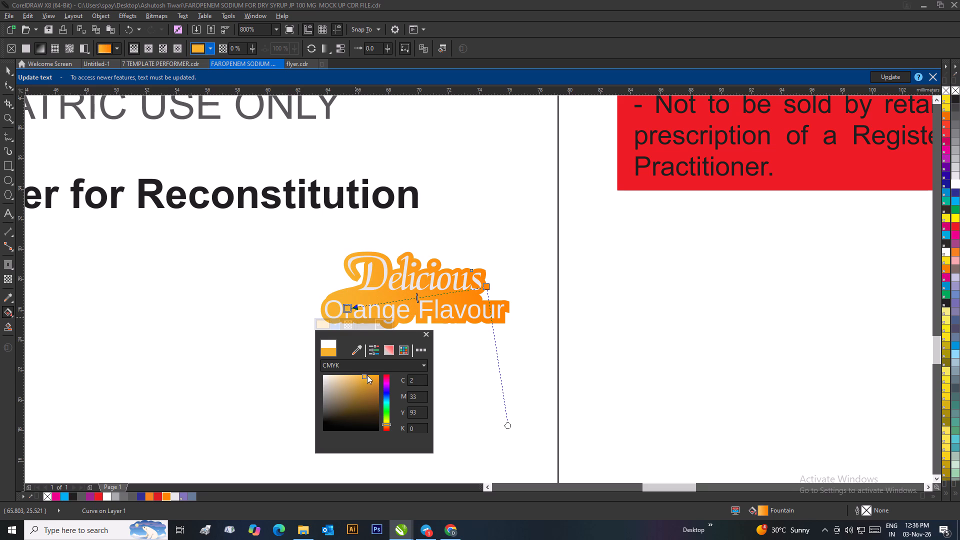
{"action": "left_click", "coordinate": [429, 332]}
{"action": "left_click", "coordinate": [138, 45]}
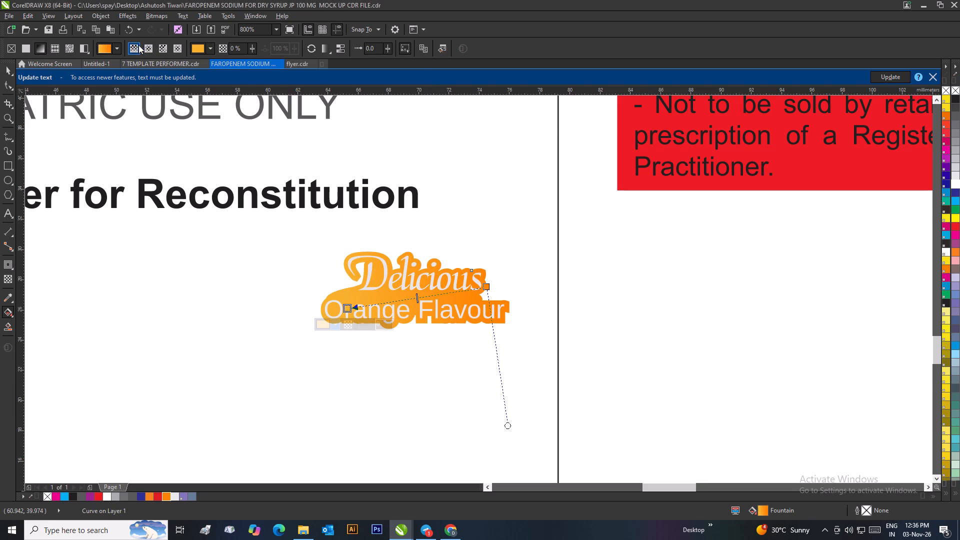
Change the contour shape's gradient to an elliptical fountain fill centred on the shape, with its end node near the end of "Flavour".
{"action": "left_click", "coordinate": [146, 50]}
{"action": "left_click_drag", "start_coordinate": [425, 291], "coordinate": [515, 339]}
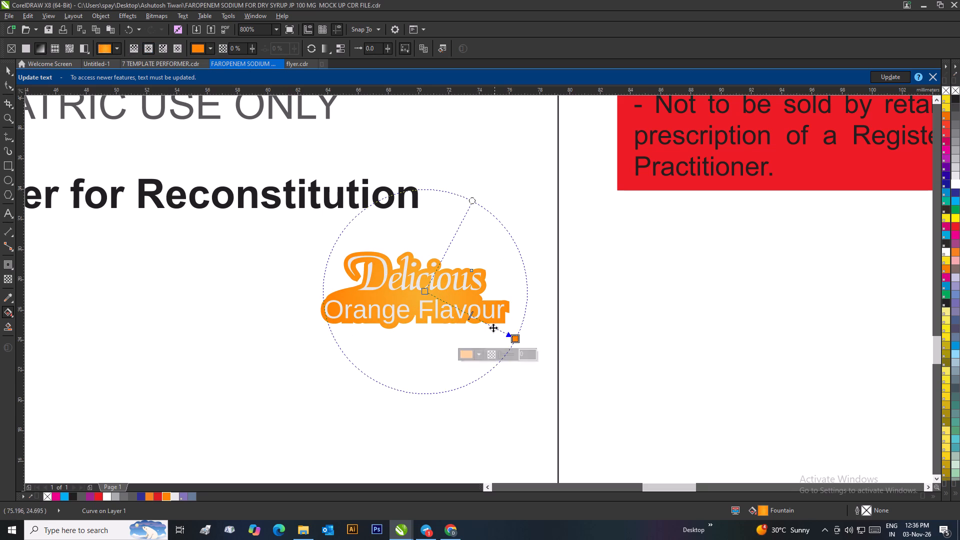
{"action": "left_click", "coordinate": [519, 339]}
{"action": "left_click", "coordinate": [459, 296]}
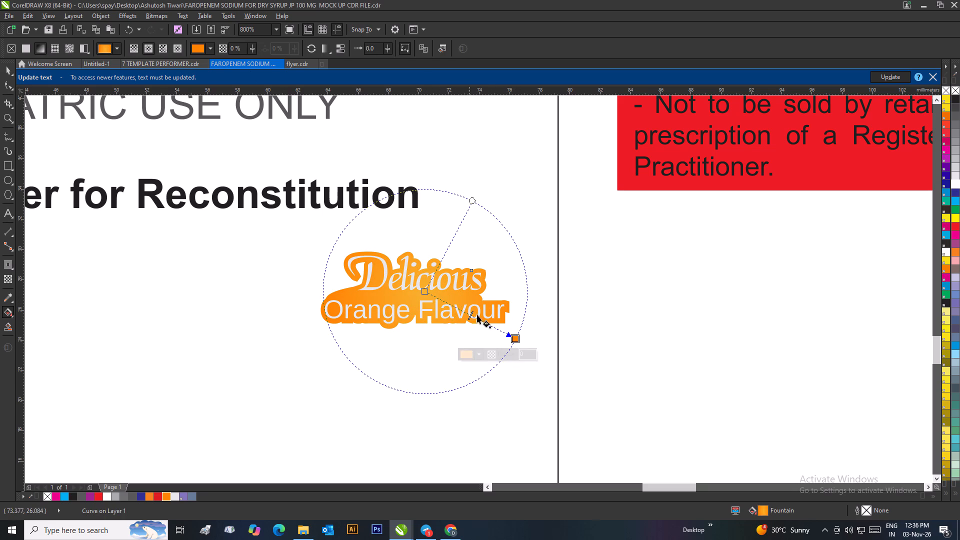
{"action": "left_click_drag", "start_coordinate": [516, 339], "coordinate": [486, 319]}
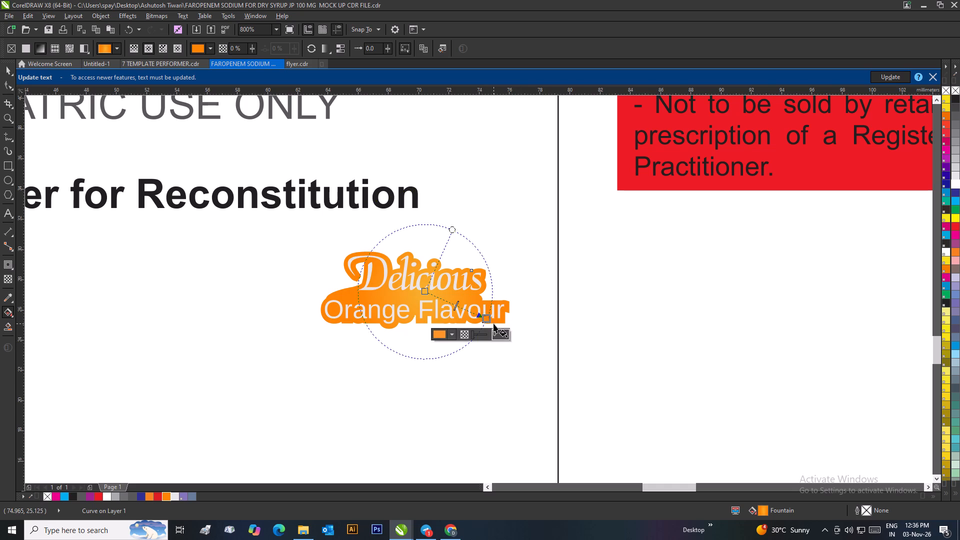
{"action": "left_click_drag", "start_coordinate": [486, 318], "coordinate": [471, 311]}
{"action": "left_click_drag", "start_coordinate": [471, 310], "coordinate": [492, 308]}
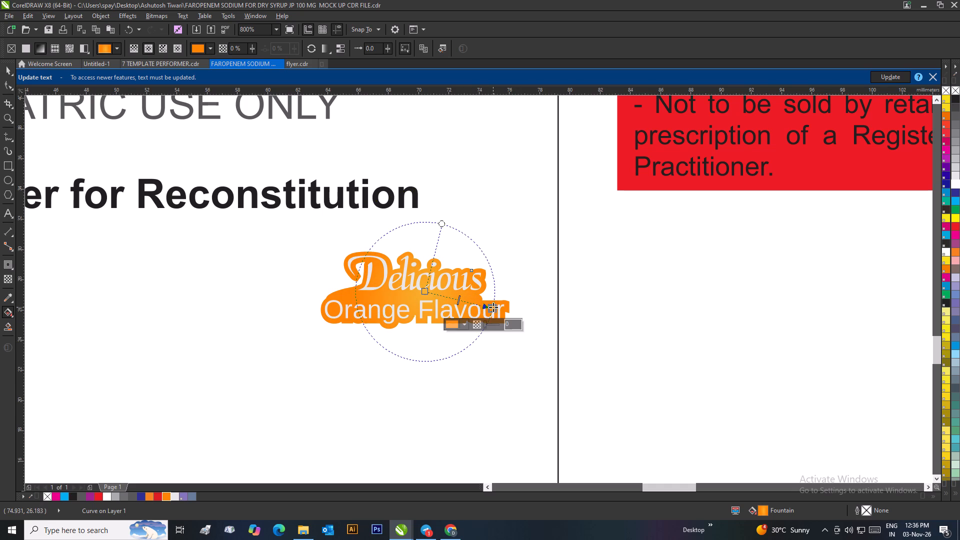
{"action": "left_click", "coordinate": [3, 64]}
Inspect the gradient-backed flavour lettering in place on the carton's front panel.
{"action": "scroll", "coordinate": [312, 212], "scroll_direction": "down", "scroll_amount": 2}
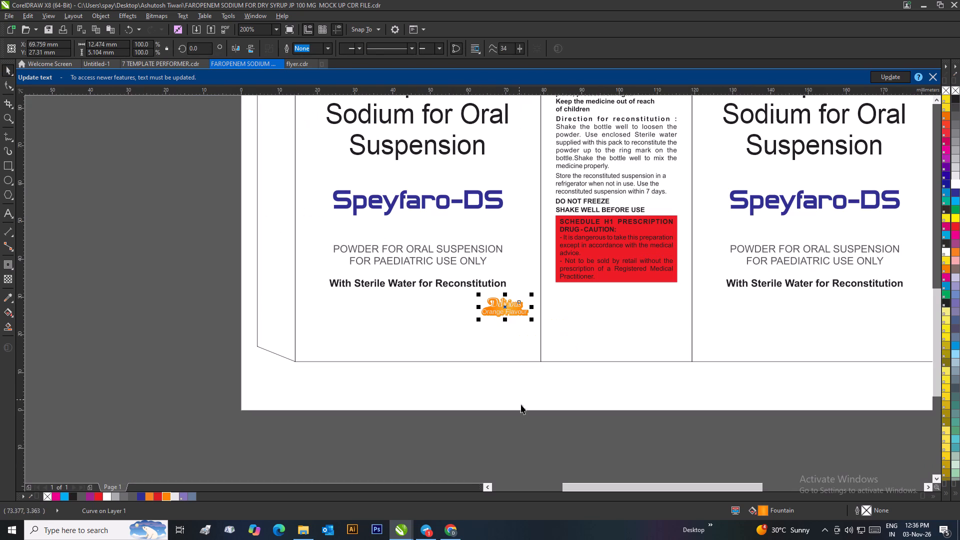
{"action": "left_click", "coordinate": [520, 426]}
{"action": "scroll", "coordinate": [518, 308], "scroll_direction": "up", "scroll_amount": 2}
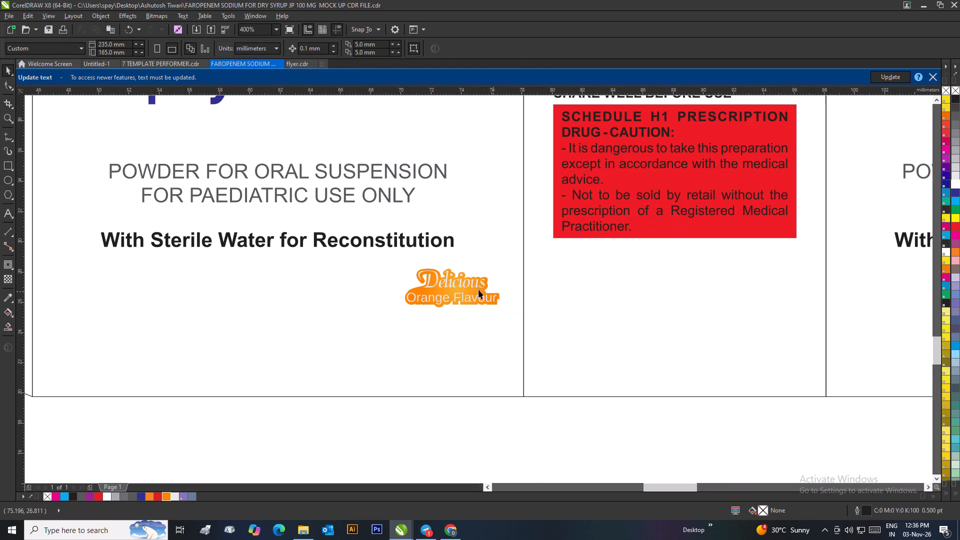
{"action": "scroll", "coordinate": [479, 300], "scroll_direction": "down", "scroll_amount": 1}
{"action": "scroll", "coordinate": [394, 436], "scroll_direction": "down", "scroll_amount": 1}
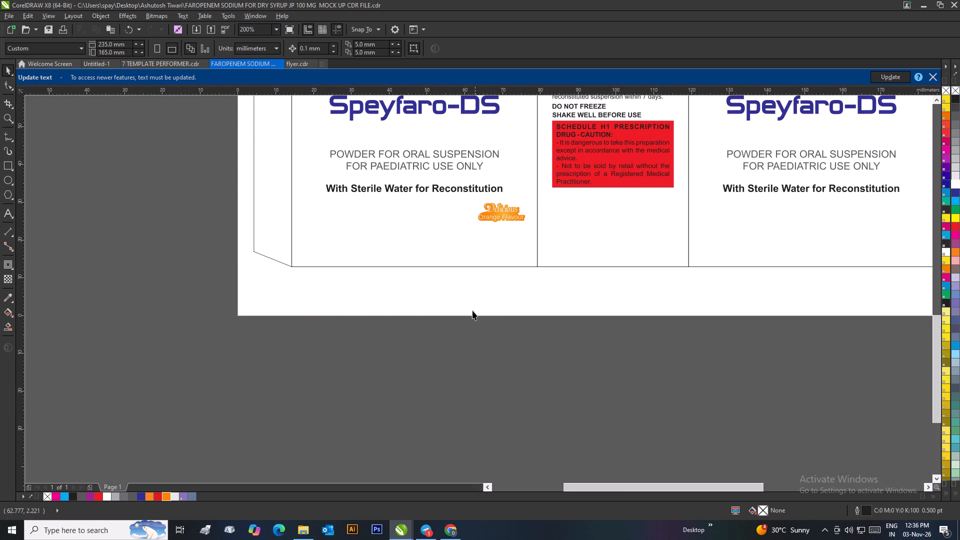
{"action": "left_click_drag", "start_coordinate": [449, 330], "coordinate": [536, 187]}
{"action": "scroll", "coordinate": [529, 199], "scroll_direction": "up", "scroll_amount": 1}
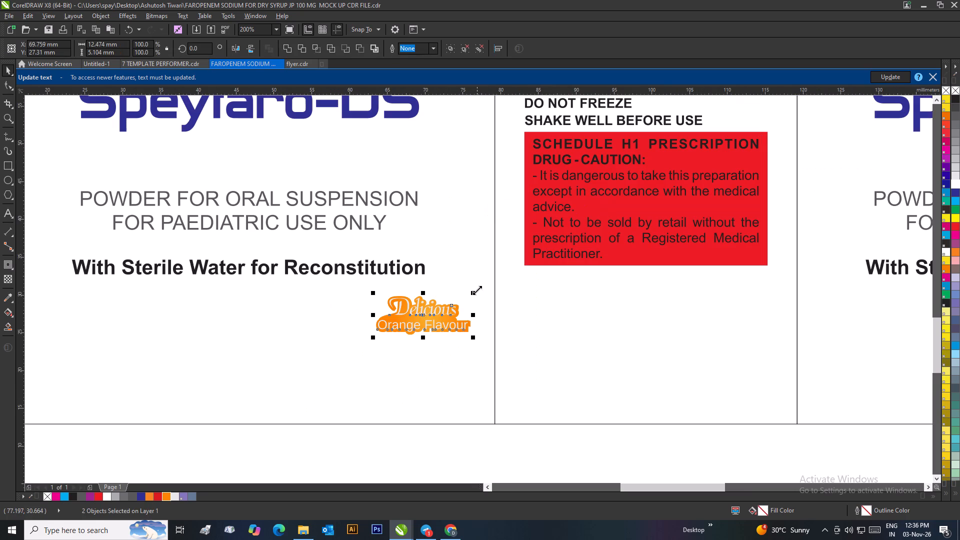
In a new Chrome tab, search Google for "orange png" and show the image results.
{"action": "left_click", "coordinate": [451, 527]}
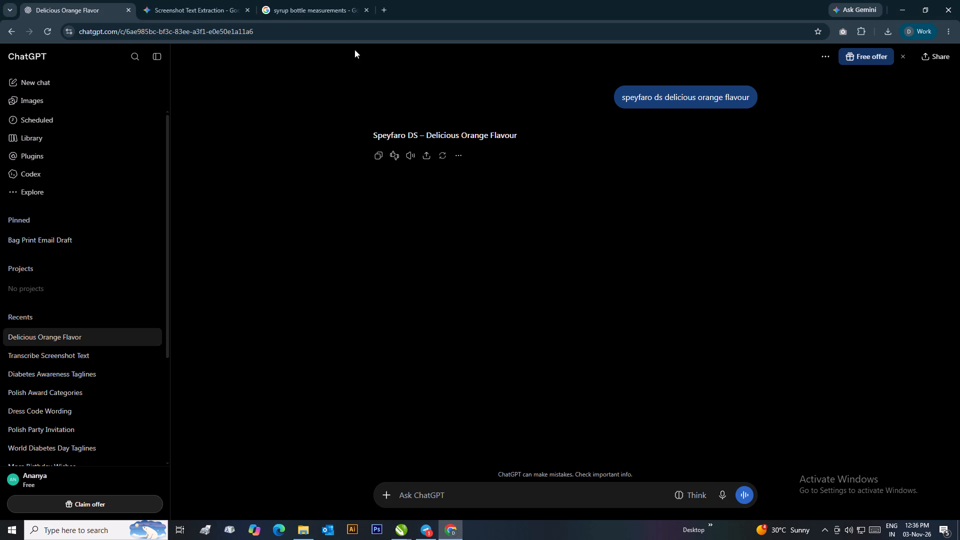
{"action": "left_click", "coordinate": [381, 9]}
{"action": "left_click", "coordinate": [389, 194]}
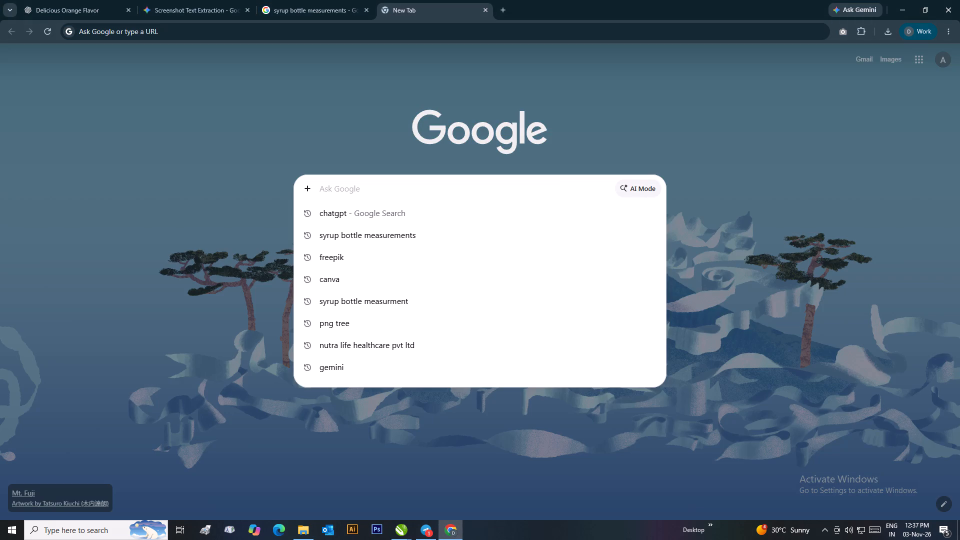
{"action": "type", "text": "orange"}
{"action": "key", "text": "space"}
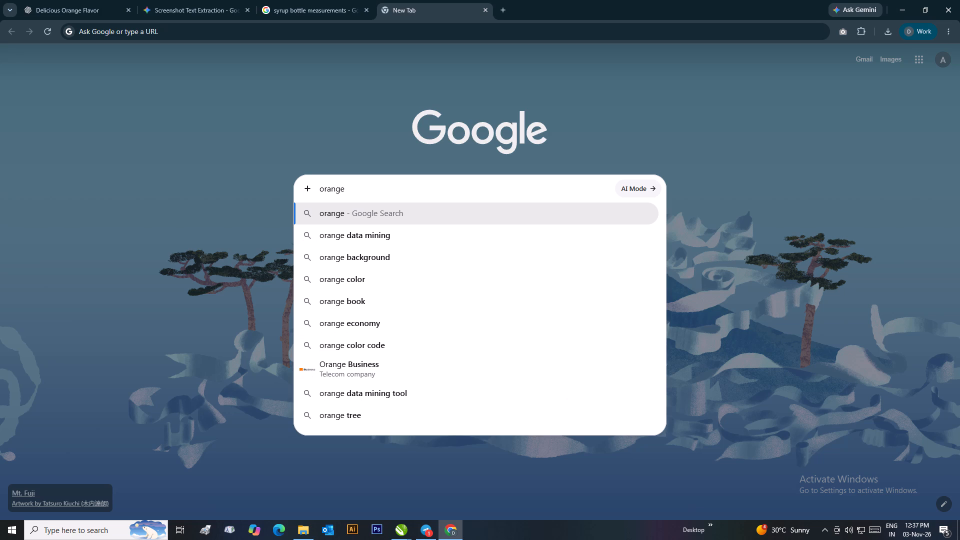
{"action": "type", "text": "png"}
{"action": "key", "text": "Return"}
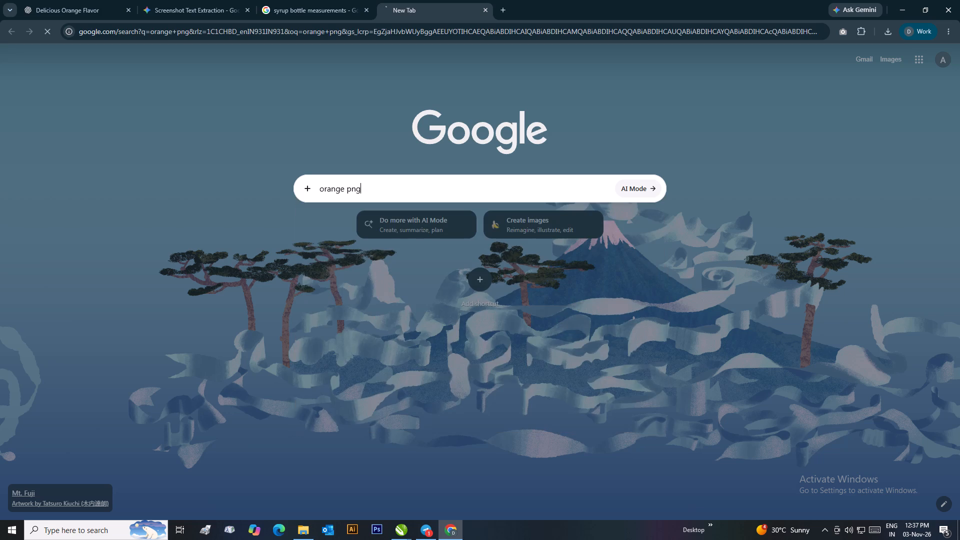
{"action": "left_click", "coordinate": [218, 100]}
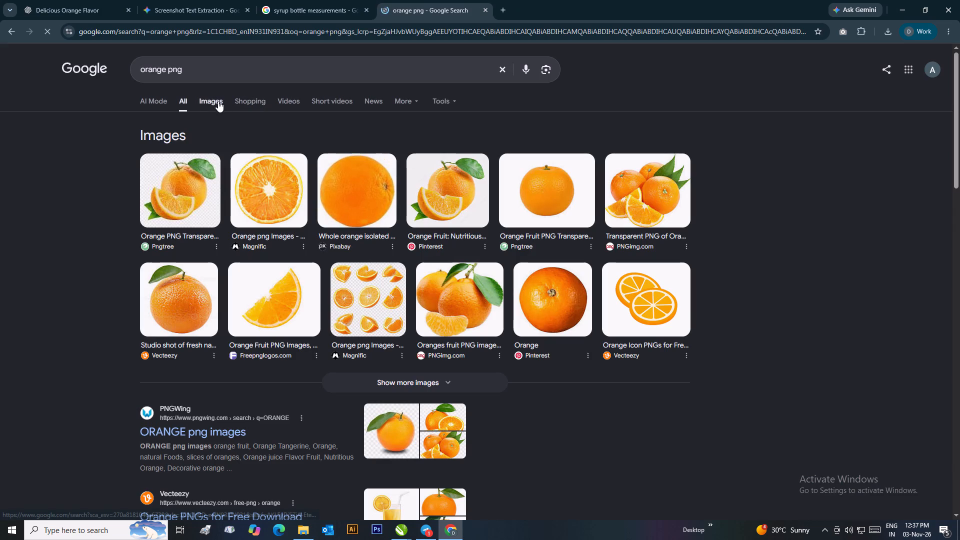
Look through the orange image results for artwork that suits the flavour badge.
{"action": "scroll", "coordinate": [458, 242], "scroll_direction": "down", "scroll_amount": 8}
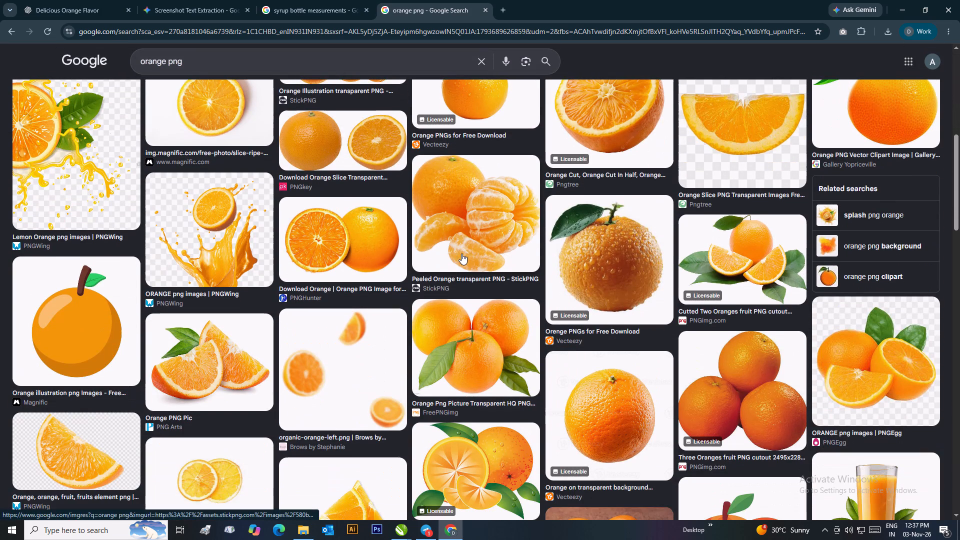
{"action": "scroll", "coordinate": [461, 253], "scroll_direction": "down", "scroll_amount": 8}
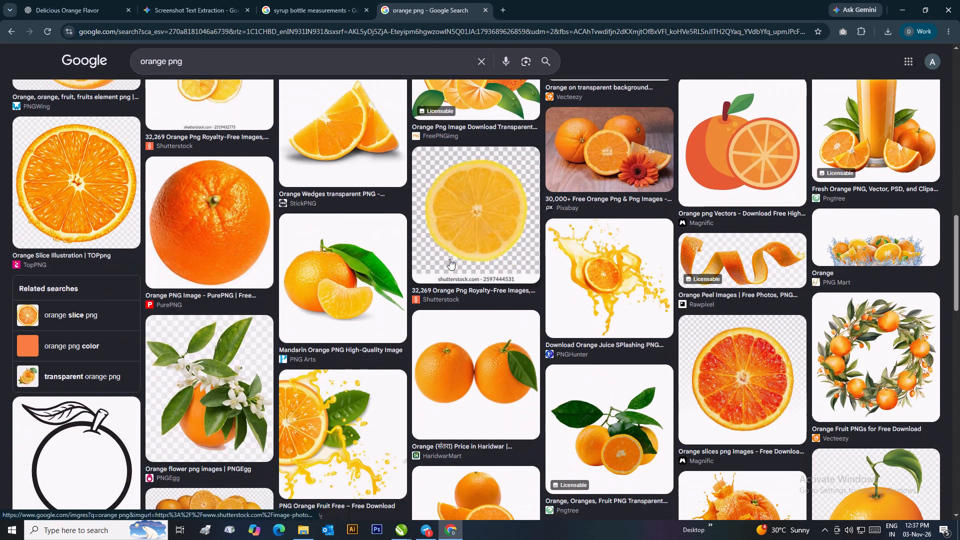
{"action": "scroll", "coordinate": [449, 261], "scroll_direction": "down", "scroll_amount": 6}
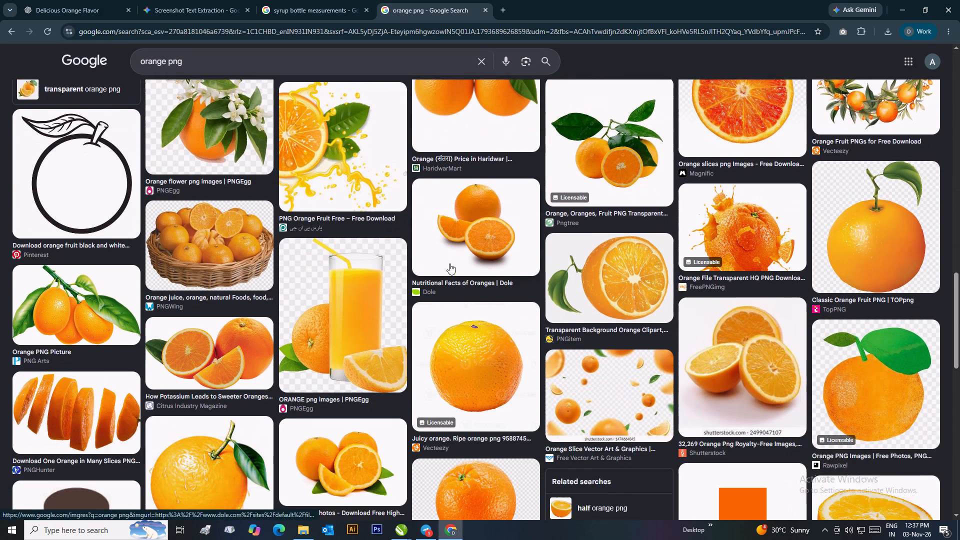
{"action": "scroll", "coordinate": [449, 264], "scroll_direction": "down", "scroll_amount": 3}
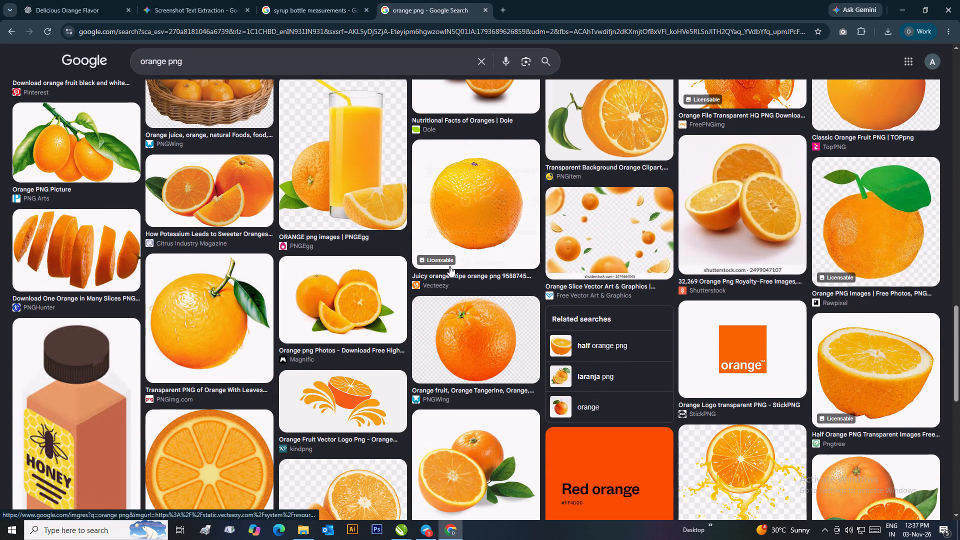
{"action": "scroll", "coordinate": [396, 391], "scroll_direction": "down", "scroll_amount": 3}
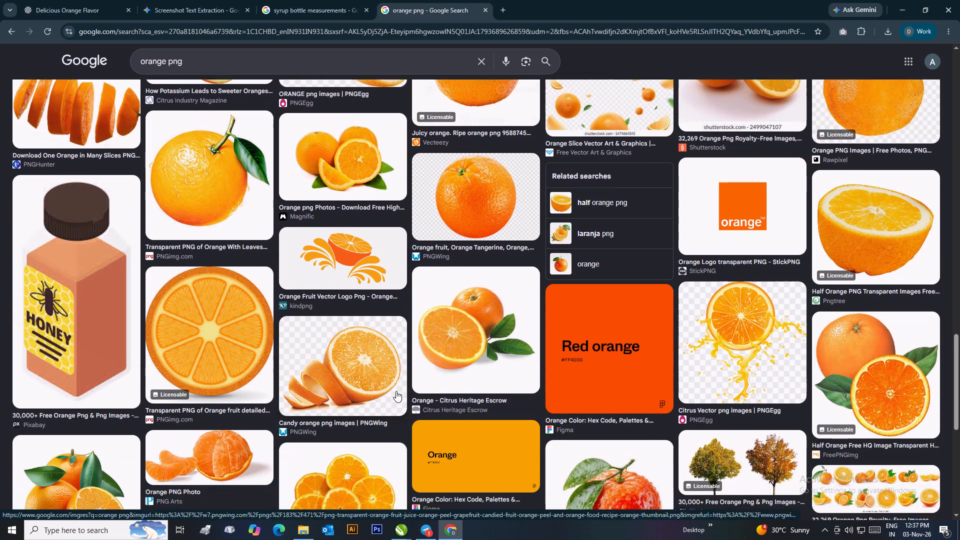
{"action": "scroll", "coordinate": [396, 391], "scroll_direction": "down", "scroll_amount": 4}
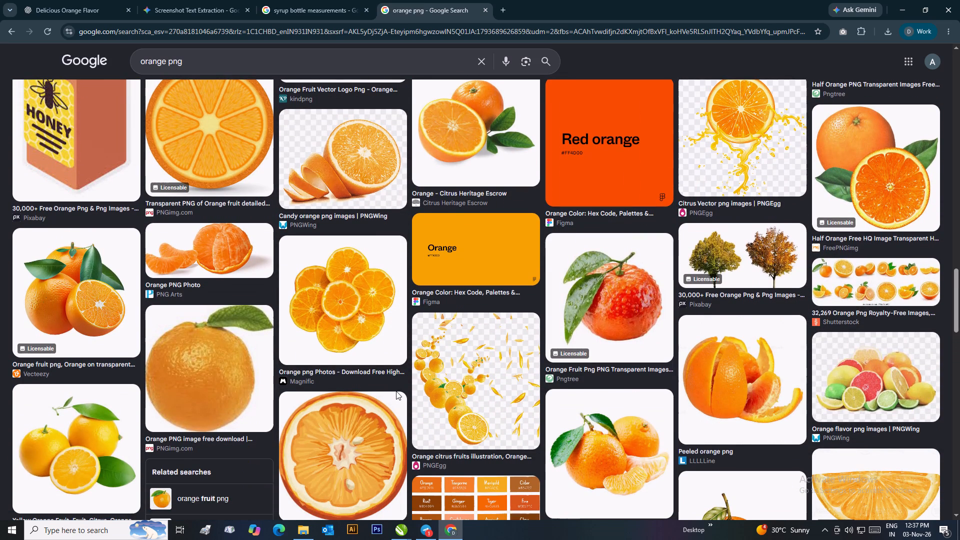
{"action": "scroll", "coordinate": [396, 391], "scroll_direction": "down", "scroll_amount": 8}
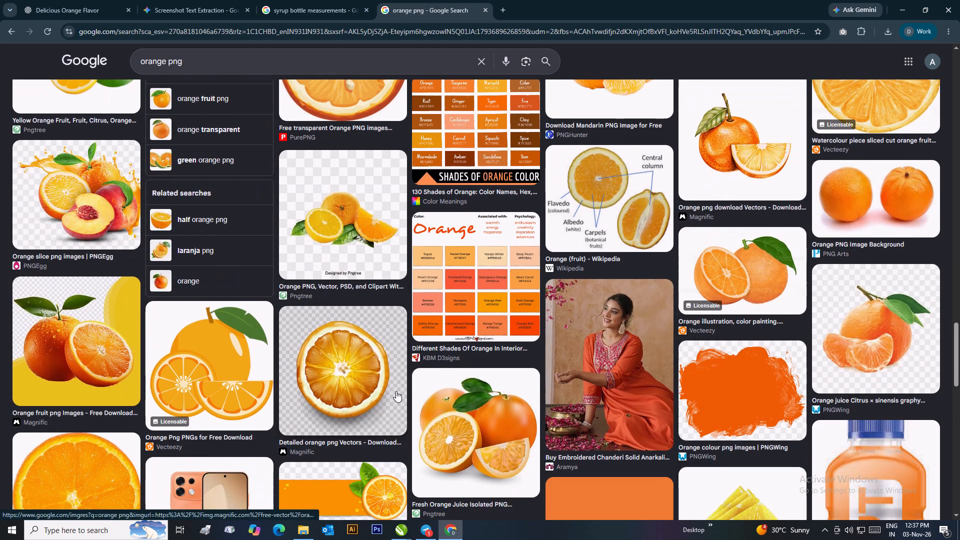
{"action": "scroll", "coordinate": [396, 391], "scroll_direction": "down", "scroll_amount": 3}
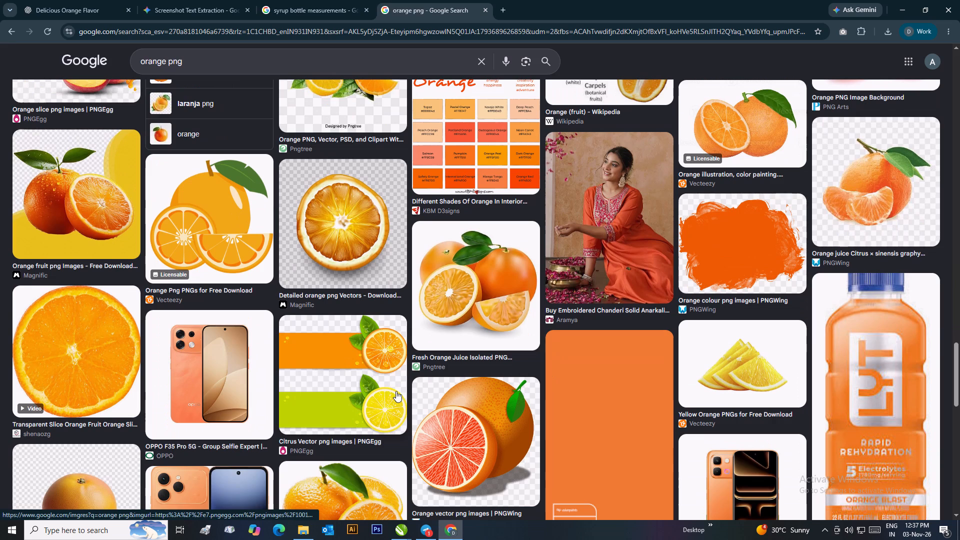
{"action": "scroll", "coordinate": [396, 391], "scroll_direction": "up", "scroll_amount": 19}
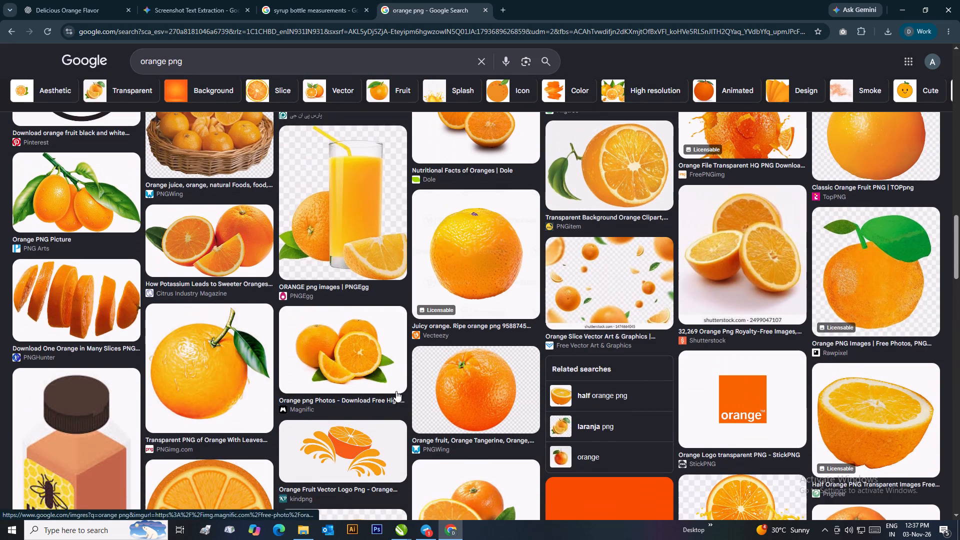
Preview kindpng's "Orange Fruit Vector Logo Png" with its related images, and copy the kindpng image.
{"action": "left_click", "coordinate": [329, 444]}
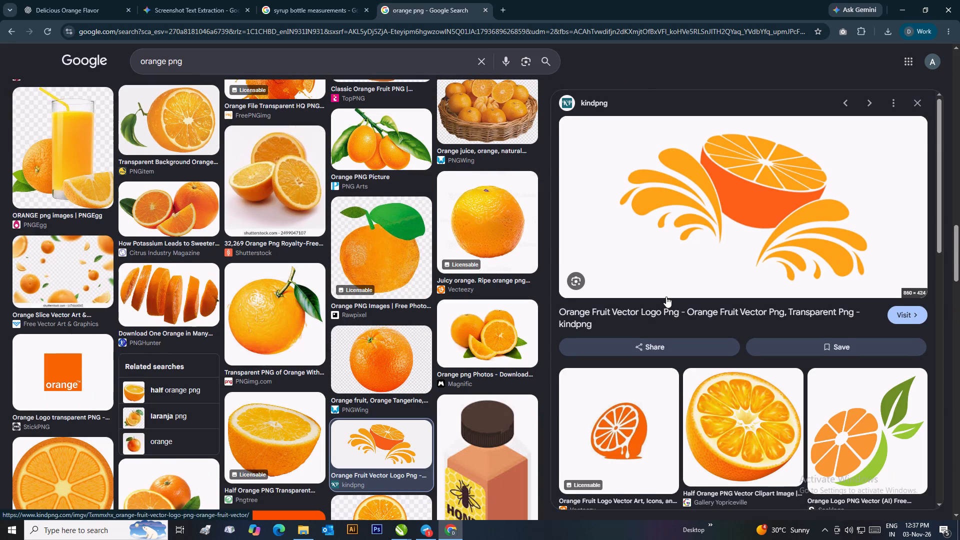
{"action": "scroll", "coordinate": [666, 296], "scroll_direction": "down", "scroll_amount": 6}
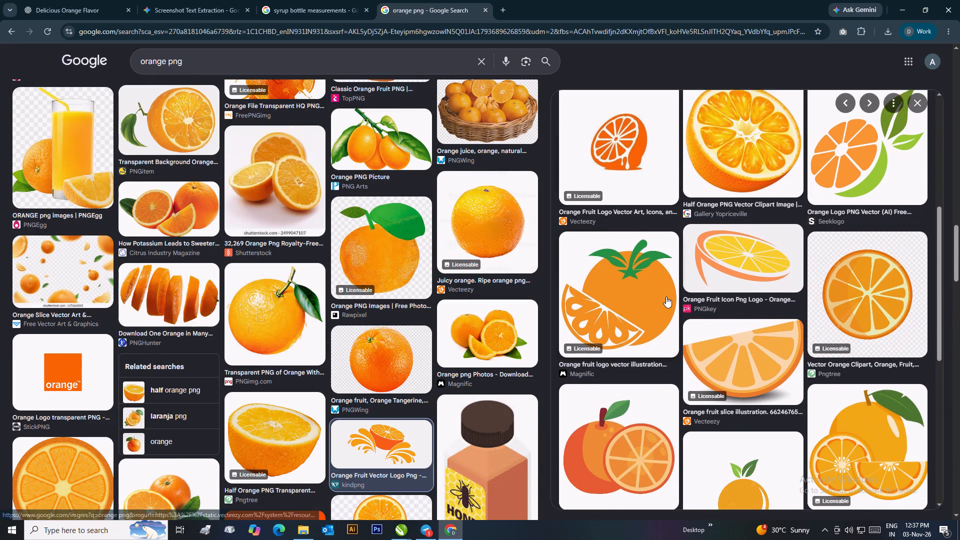
{"action": "scroll", "coordinate": [666, 296], "scroll_direction": "down", "scroll_amount": 1}
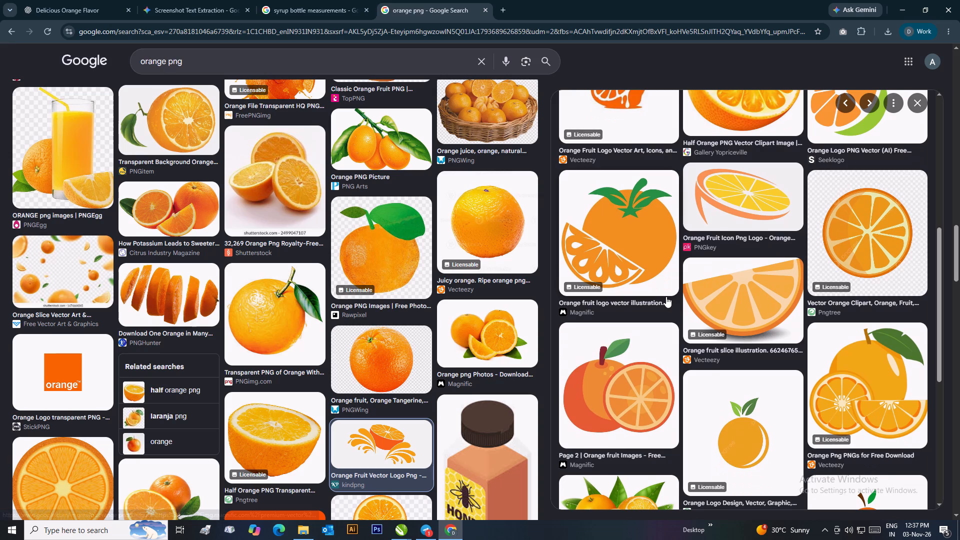
{"action": "scroll", "coordinate": [666, 296], "scroll_direction": "down", "scroll_amount": 3}
{"action": "scroll", "coordinate": [826, 322], "scroll_direction": "up", "scroll_amount": 10}
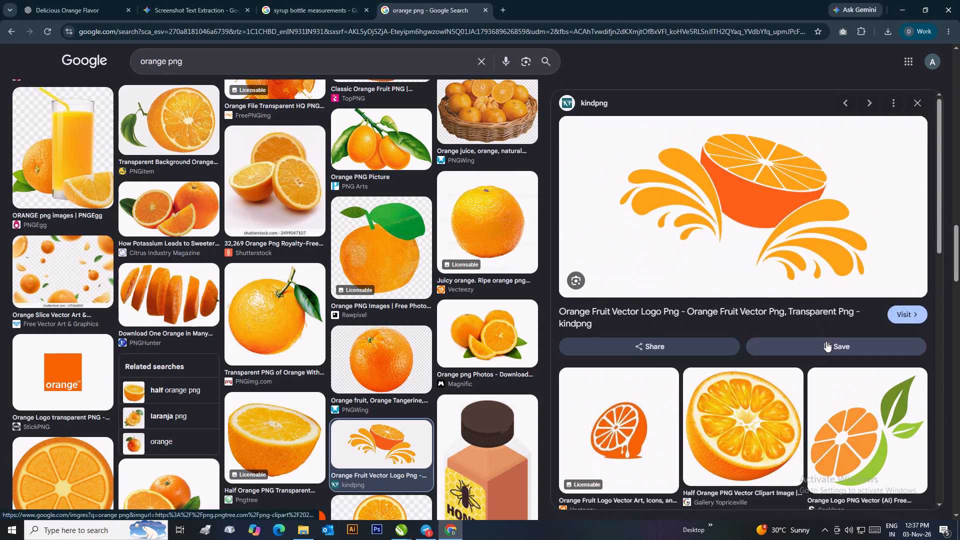
{"action": "right_click", "coordinate": [857, 257]}
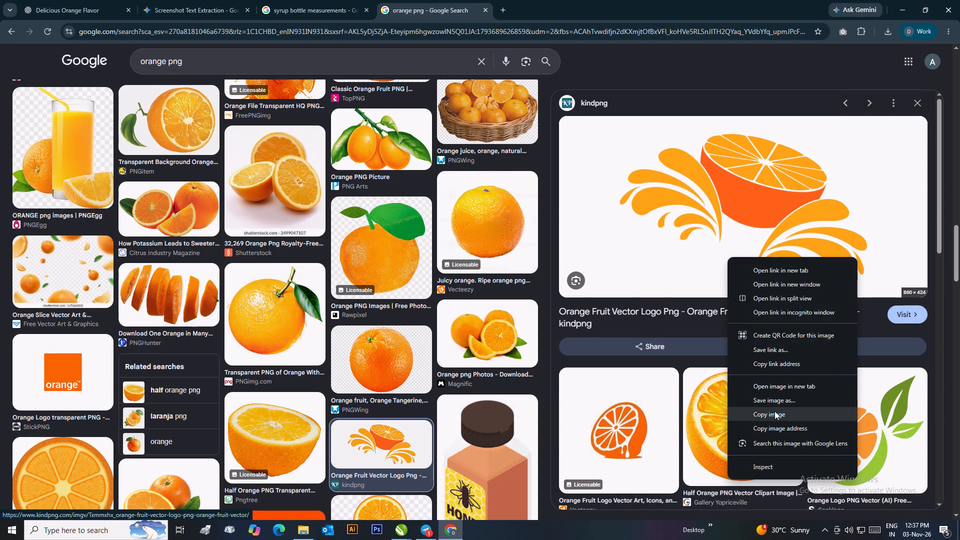
{"action": "left_click", "coordinate": [774, 411]}
Switch to the Faropenem carton document in CorelDRAW and paste the copied orange image, placing it beside the page on the front-flap side.
{"action": "left_click", "coordinate": [404, 525]}
{"action": "left_click", "coordinate": [547, 482]}
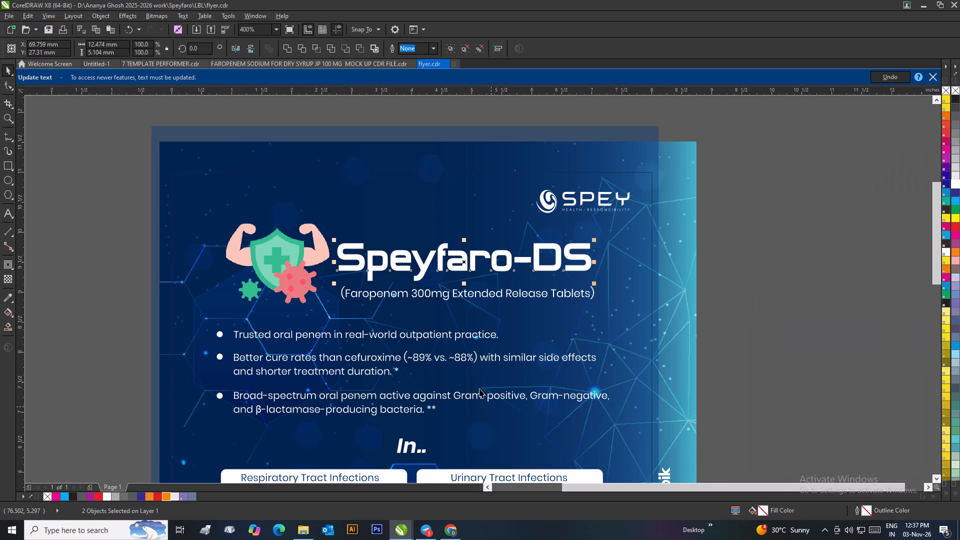
{"action": "left_click", "coordinate": [250, 66]}
{"action": "scroll", "coordinate": [317, 166], "scroll_direction": "down", "scroll_amount": 3}
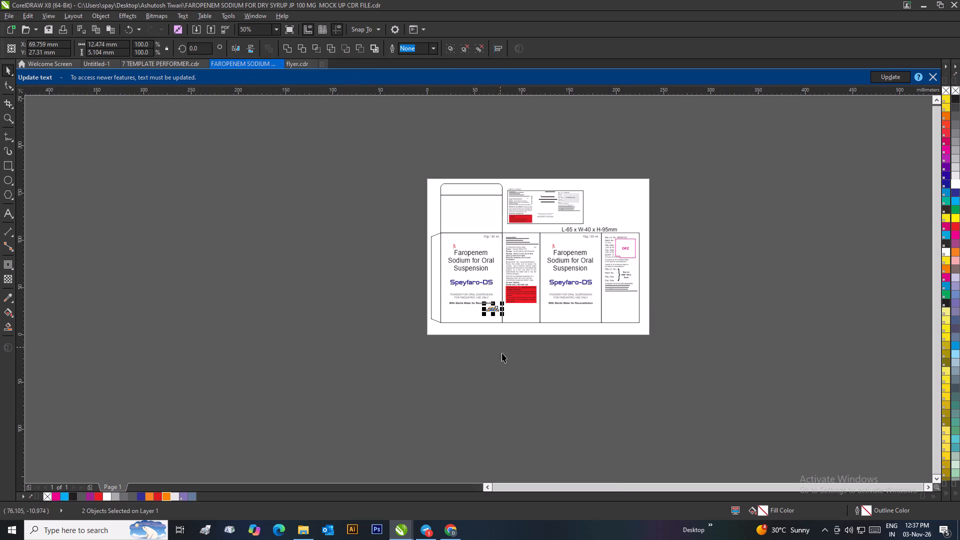
{"action": "left_click", "coordinate": [509, 372]}
{"action": "key", "text": "ctrl+v"}
{"action": "left_click_drag", "start_coordinate": [534, 270], "coordinate": [334, 397]}
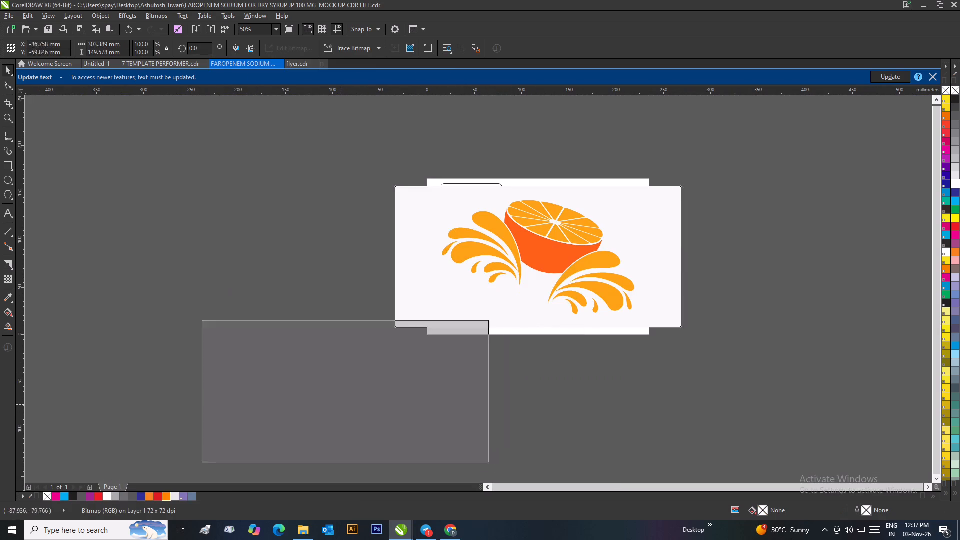
{"action": "left_click_drag", "start_coordinate": [334, 397], "coordinate": [218, 325]}
Convert the orange bitmap to vectors with Quick Trace and delete the original bitmap.
{"action": "left_click", "coordinate": [357, 49]}
{"action": "left_click", "coordinate": [357, 61]}
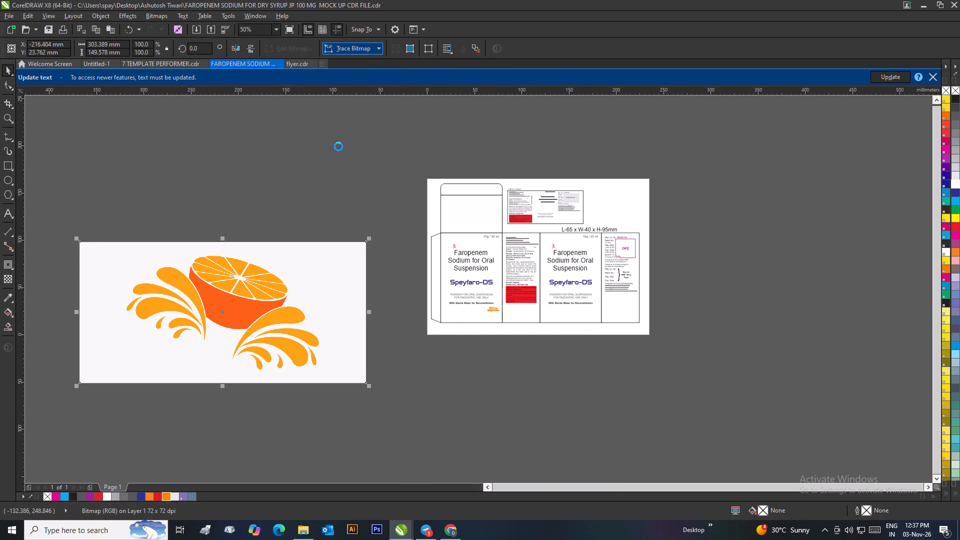
{"action": "left_click_drag", "start_coordinate": [315, 280], "coordinate": [311, 192]}
{"action": "left_click", "coordinate": [269, 349]}
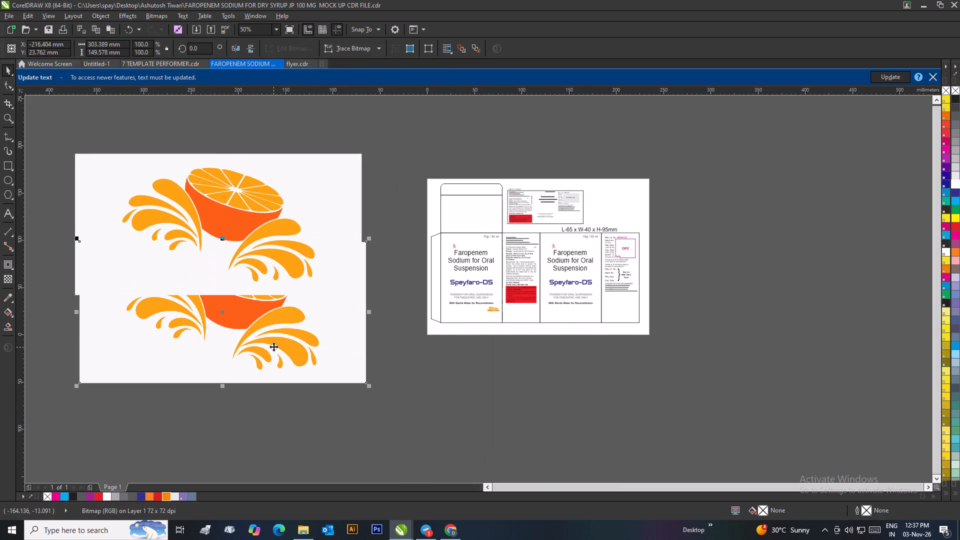
{"action": "key", "text": "Delete"}
Ungroup the traced orange artwork and delete its off-white background rectangle.
{"action": "left_click", "coordinate": [260, 262]}
{"action": "right_click", "coordinate": [260, 261]}
{"action": "left_click", "coordinate": [299, 307]}
{"action": "left_click", "coordinate": [308, 363]}
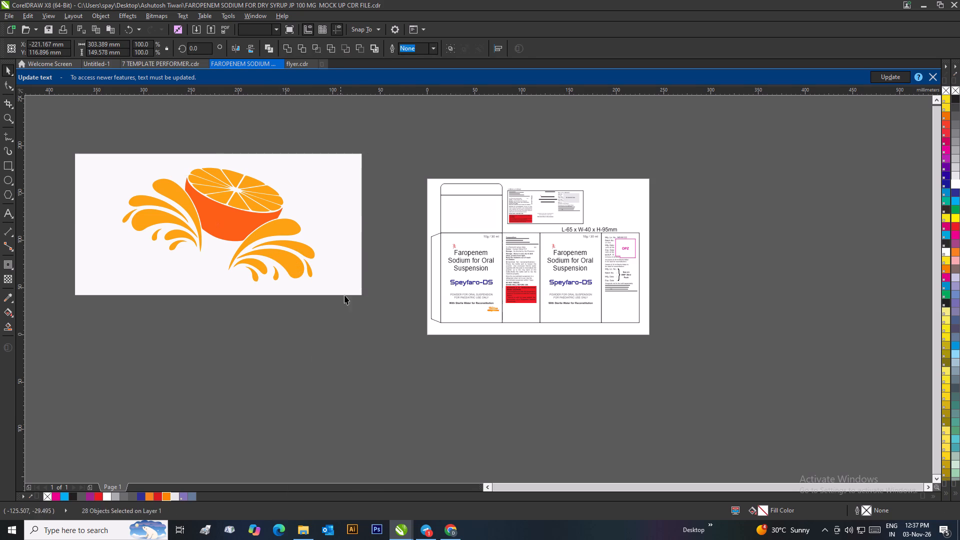
{"action": "left_click", "coordinate": [357, 280]}
{"action": "key", "text": "Delete"}
Weld all the traced orange slice and splash pieces into a single curve.
{"action": "left_click_drag", "start_coordinate": [346, 123], "coordinate": [87, 325]}
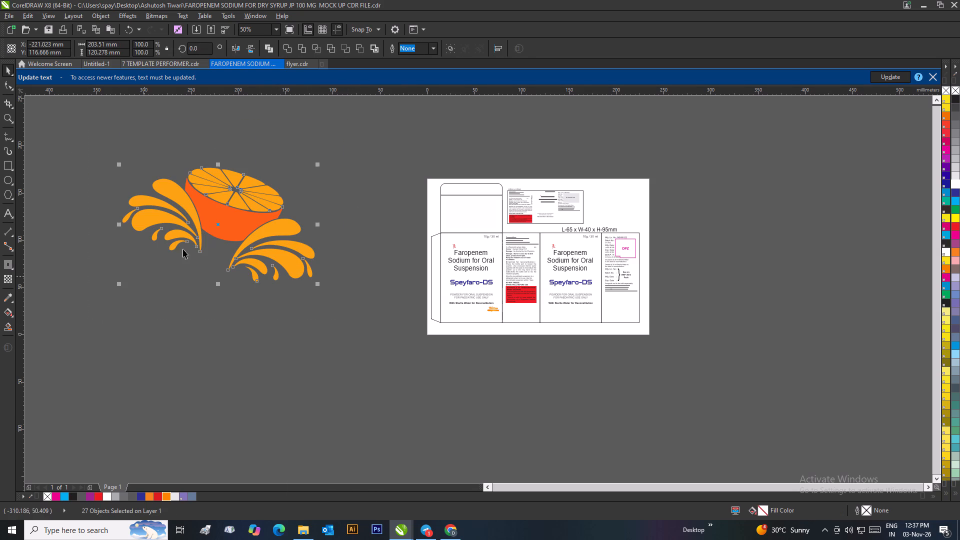
{"action": "left_click", "coordinate": [284, 47]}
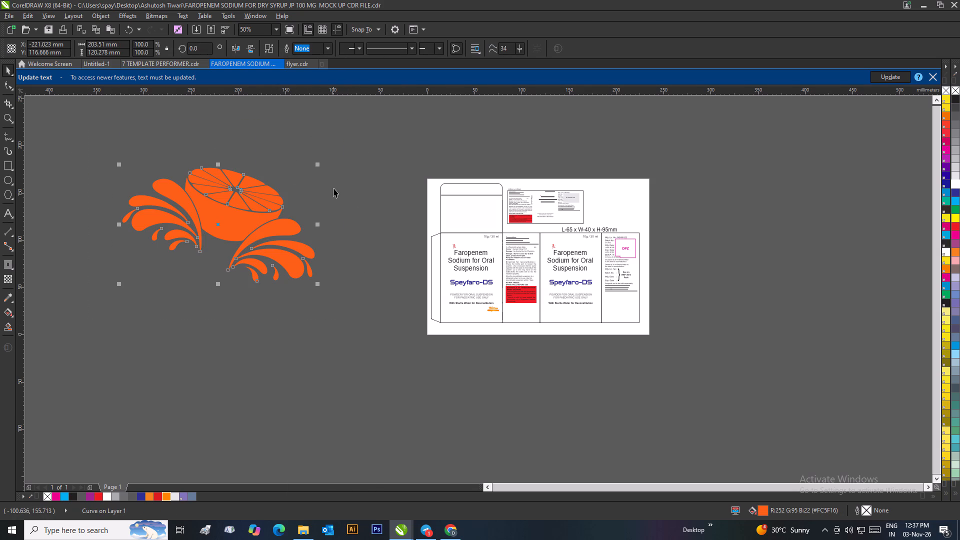
Undo the weld of all the orange slice and splash pieces.
{"action": "key", "text": "ctrl+z"}
{"action": "left_click", "coordinate": [336, 214]}
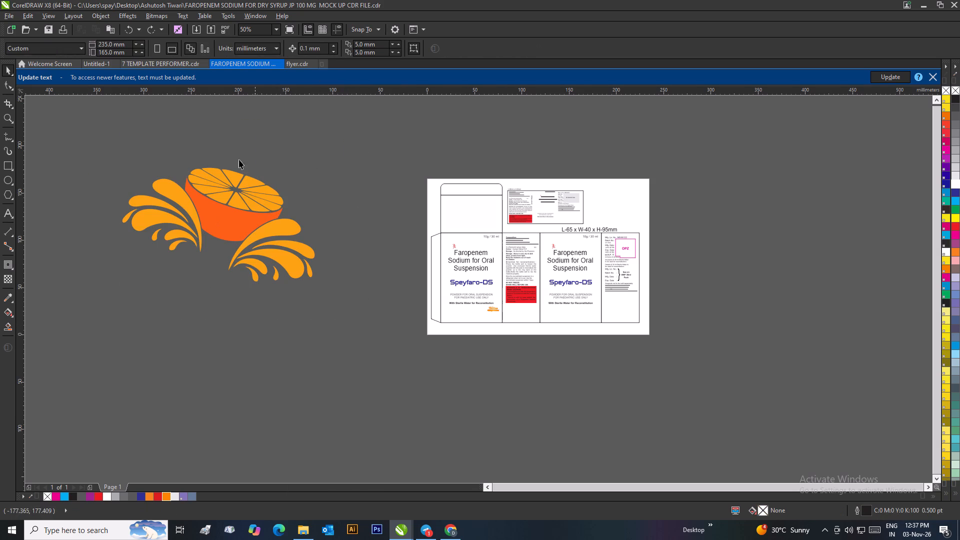
Weld the segments of the orange slice's cut face into one curve, keeping its current position.
{"action": "left_click_drag", "start_coordinate": [180, 143], "coordinate": [300, 216]}
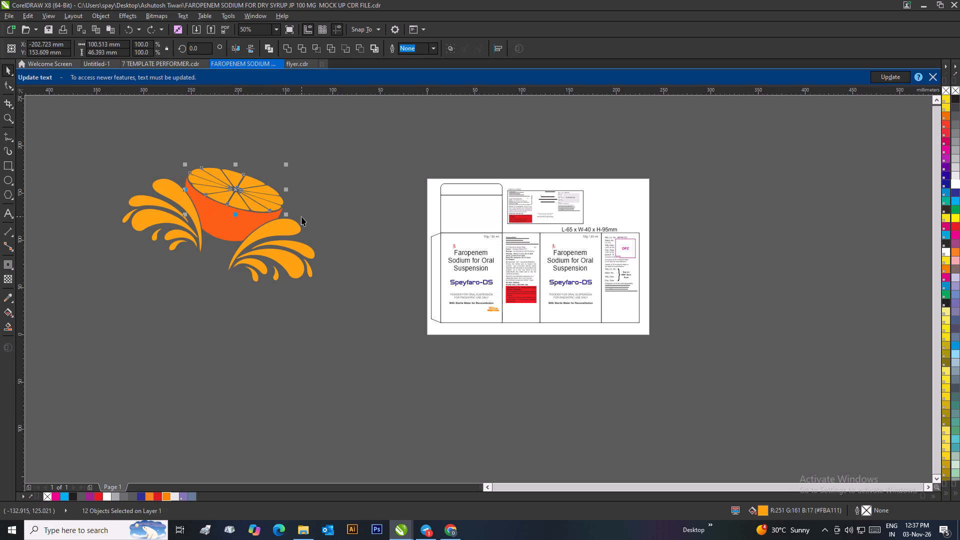
{"action": "left_click", "coordinate": [288, 45]}
{"action": "left_click", "coordinate": [310, 167]}
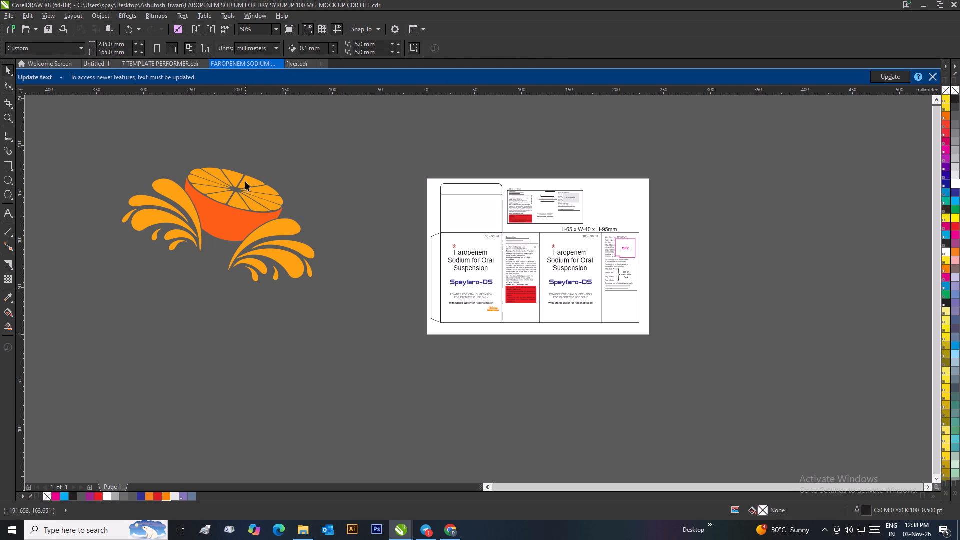
{"action": "left_click_drag", "start_coordinate": [246, 182], "coordinate": [281, 162]}
{"action": "key", "text": "ctrl+z"}
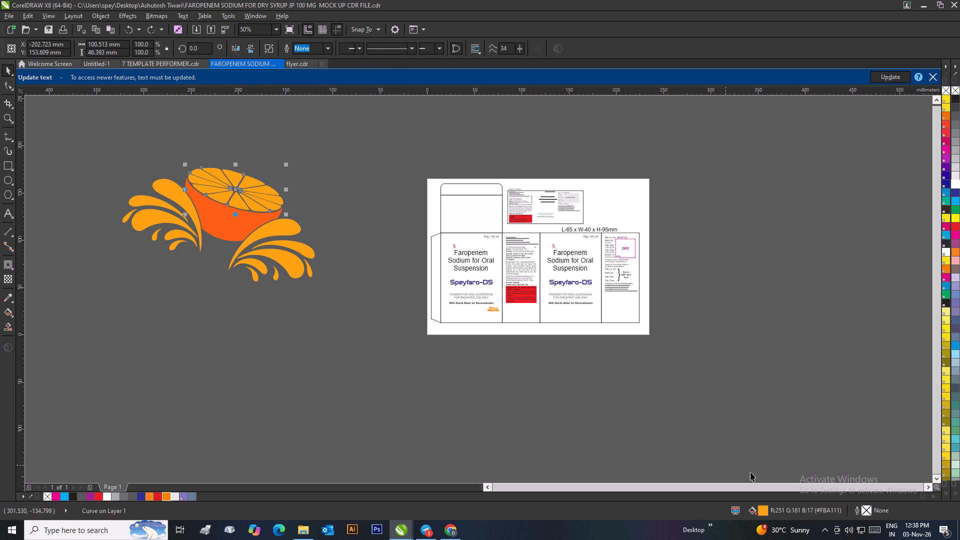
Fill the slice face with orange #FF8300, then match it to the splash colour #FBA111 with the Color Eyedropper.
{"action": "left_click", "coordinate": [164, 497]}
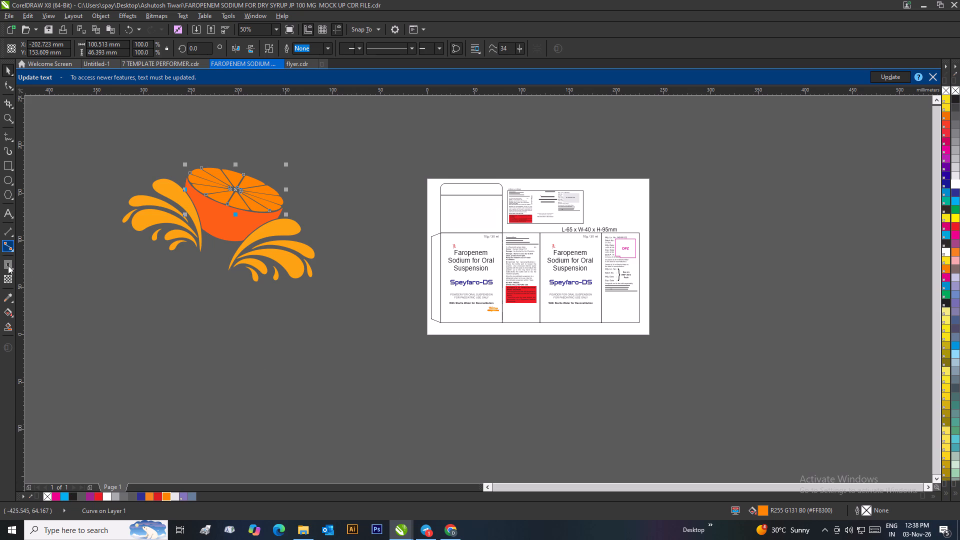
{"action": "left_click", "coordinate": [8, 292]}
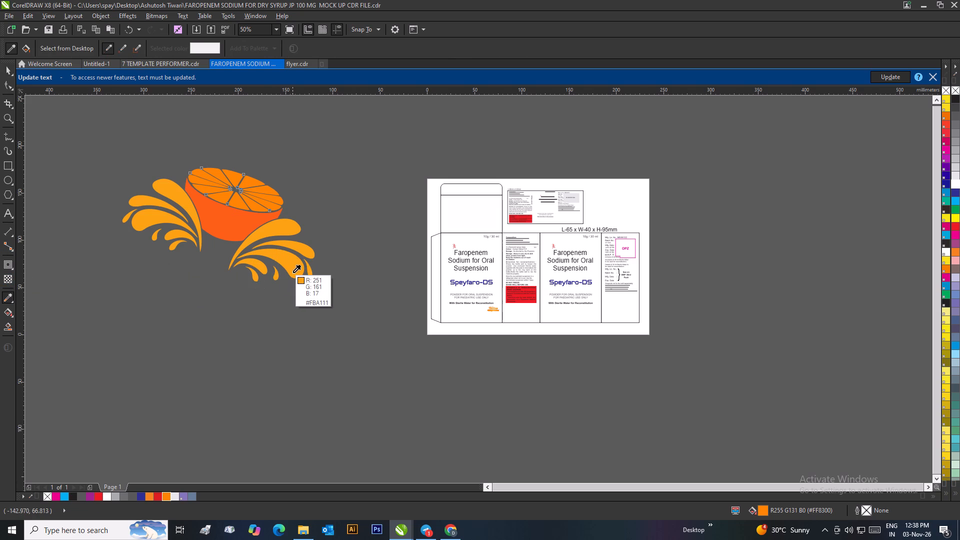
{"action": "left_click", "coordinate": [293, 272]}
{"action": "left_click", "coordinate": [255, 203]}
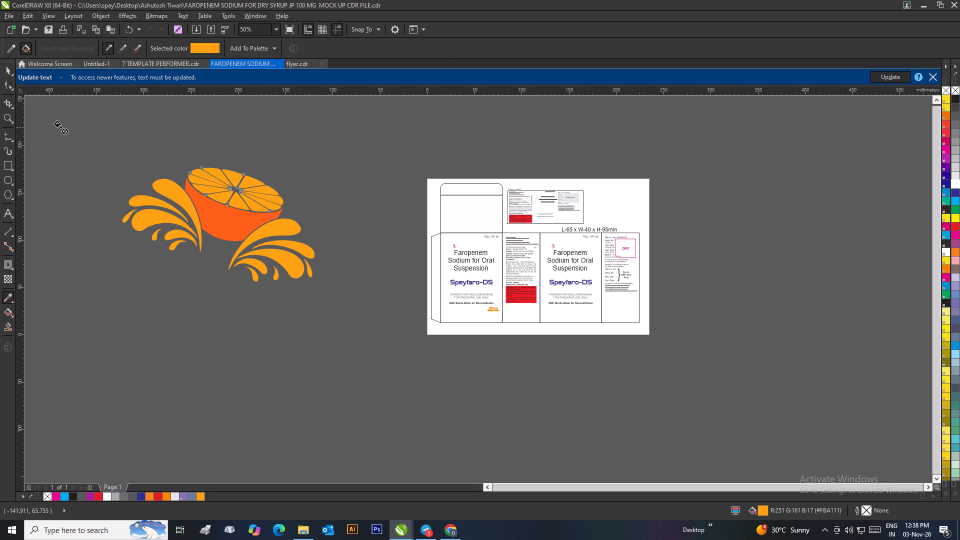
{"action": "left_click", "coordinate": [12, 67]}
Convert the slice face's fill to the CMYK model and set it to C0 M44 Y100 K0.
{"action": "double_click", "coordinate": [759, 509]}
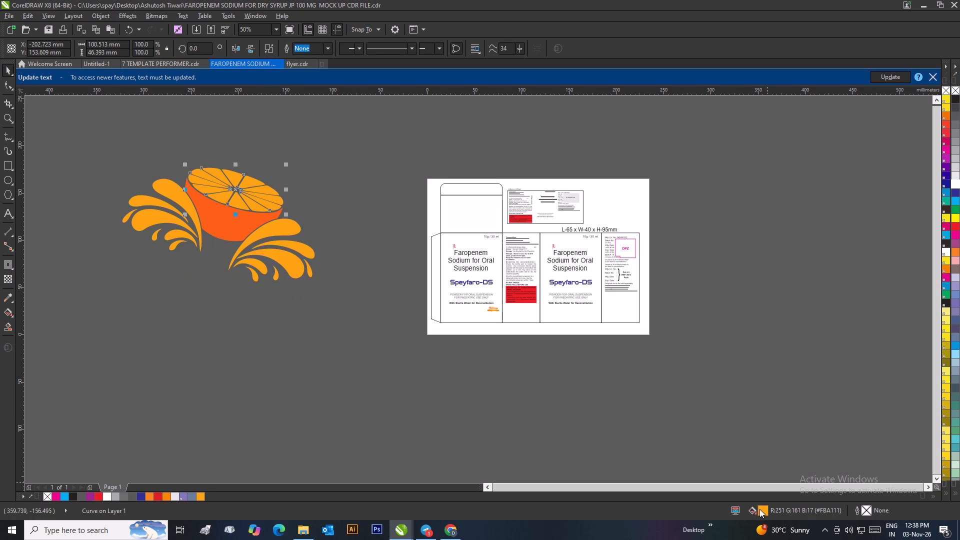
{"action": "left_click", "coordinate": [467, 256]}
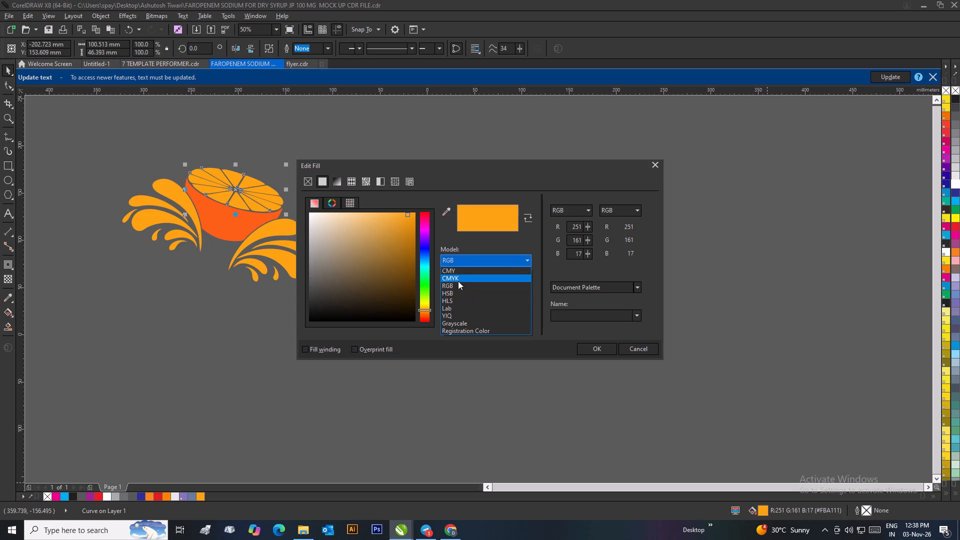
{"action": "left_click", "coordinate": [458, 281]}
{"action": "left_click", "coordinate": [407, 212]}
{"action": "left_click_drag", "start_coordinate": [407, 212], "coordinate": [402, 216]}
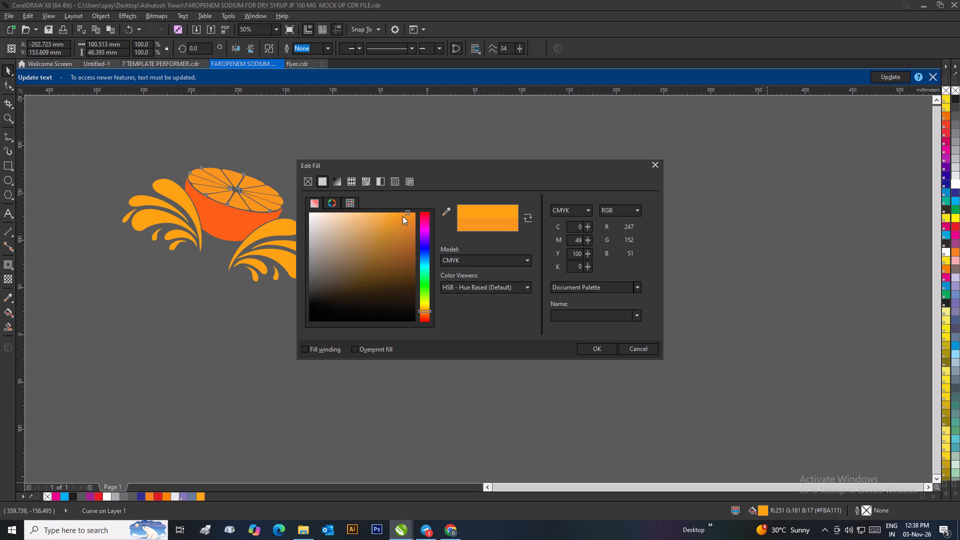
{"action": "left_click_drag", "start_coordinate": [402, 216], "coordinate": [355, 214]}
{"action": "left_click", "coordinate": [357, 213]}
{"action": "triple_click", "coordinate": [370, 214]}
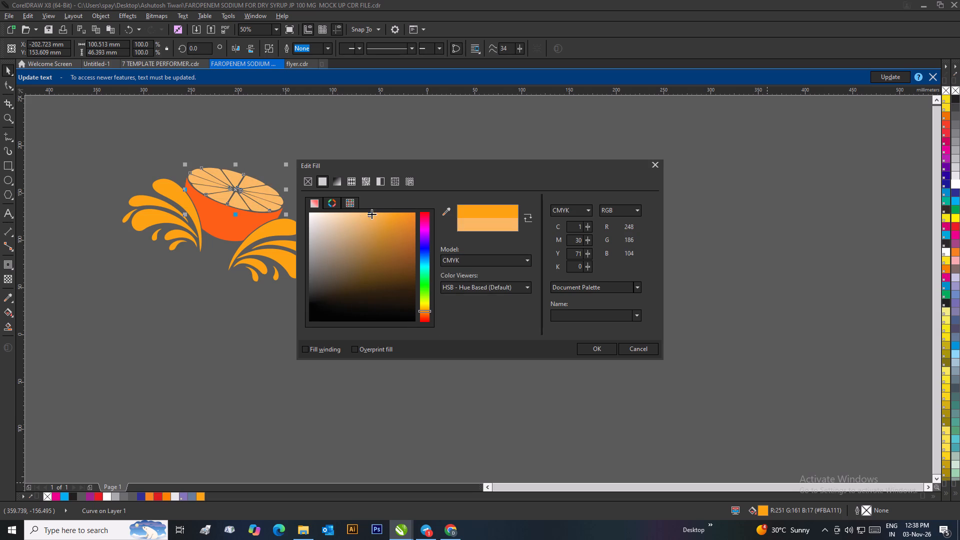
{"action": "left_click", "coordinate": [376, 212]}
{"action": "left_click", "coordinate": [383, 213]}
{"action": "left_click", "coordinate": [389, 214]}
{"action": "left_click", "coordinate": [391, 214]}
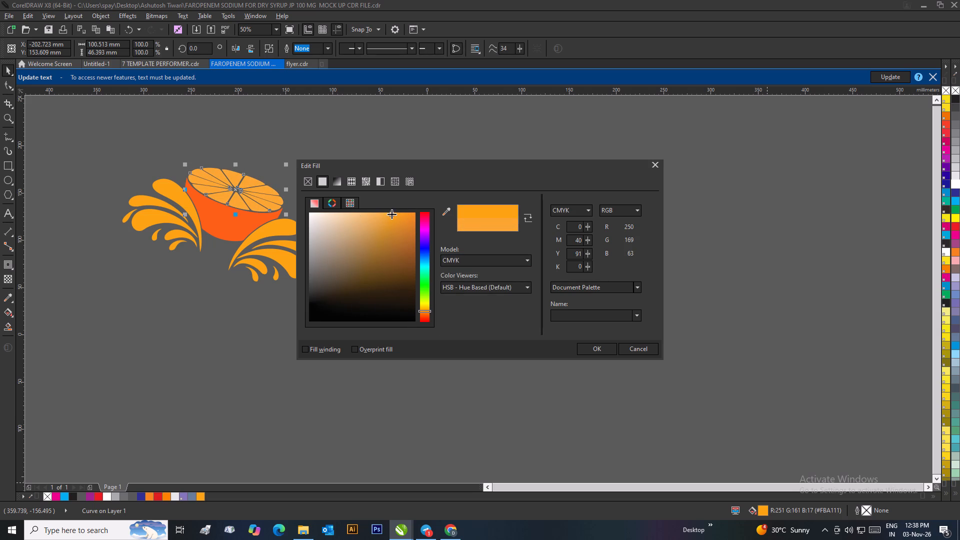
{"action": "left_click", "coordinate": [397, 213]}
{"action": "left_click", "coordinate": [393, 211]}
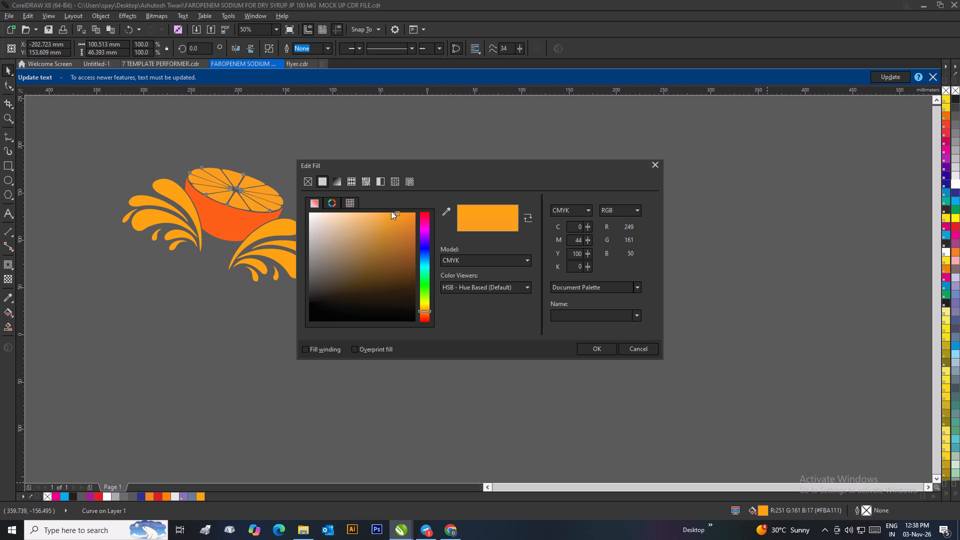
{"action": "left_click", "coordinate": [594, 345]}
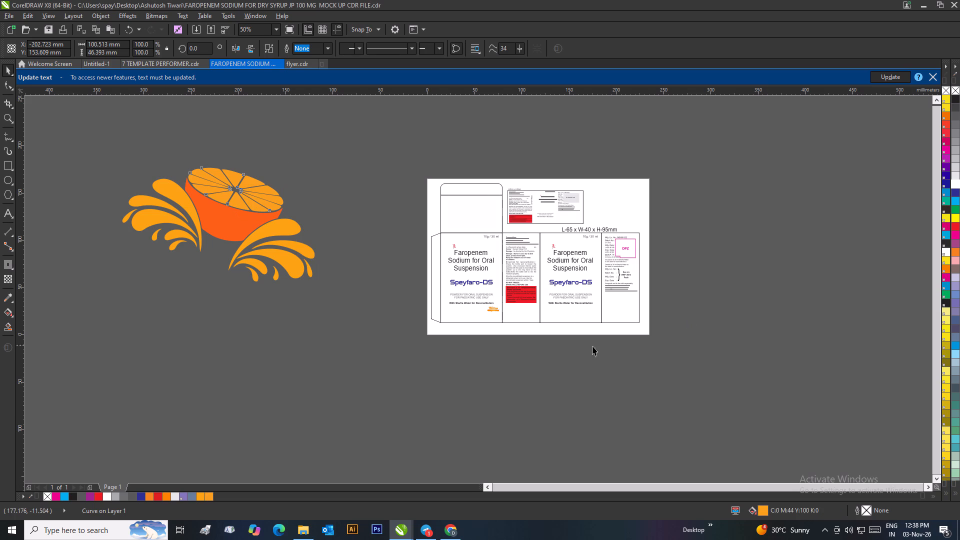
{"action": "left_click", "coordinate": [352, 338]}
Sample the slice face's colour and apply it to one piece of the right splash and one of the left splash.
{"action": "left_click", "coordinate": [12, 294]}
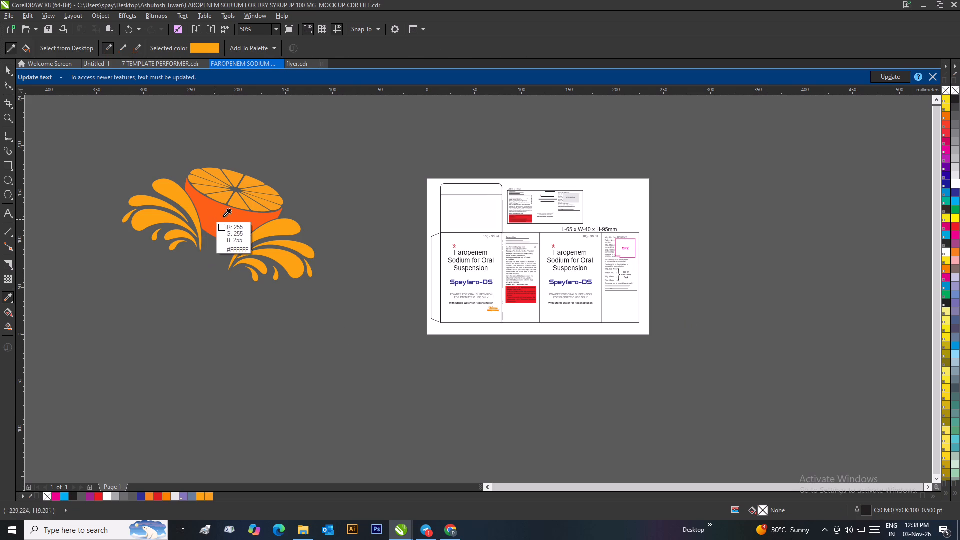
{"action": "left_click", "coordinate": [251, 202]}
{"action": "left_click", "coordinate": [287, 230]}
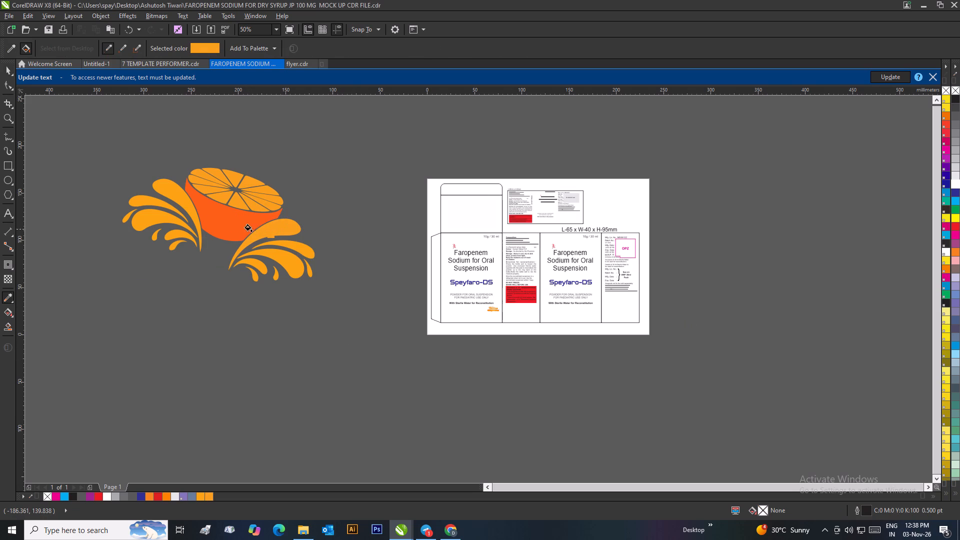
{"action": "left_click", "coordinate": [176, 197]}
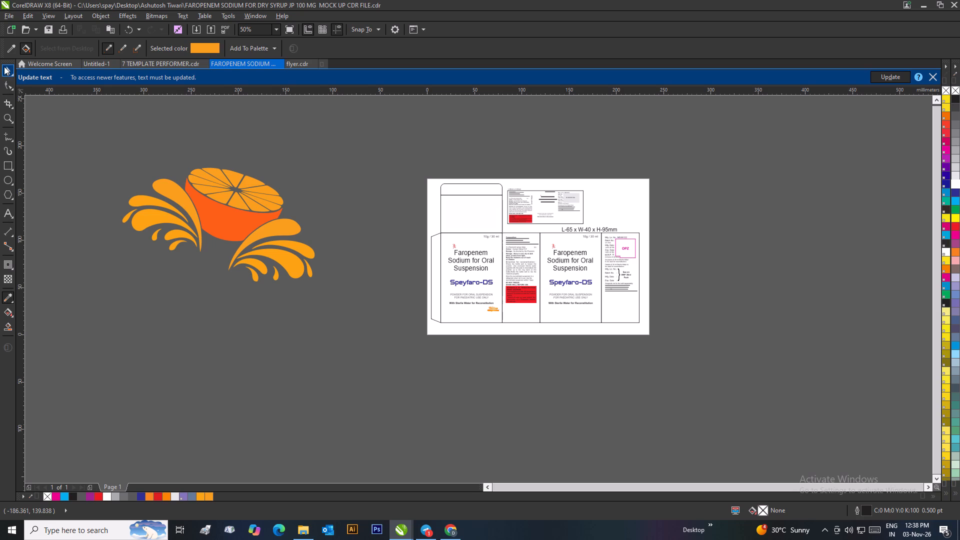
Weld all the pieces of the orange's left splash into one curve.
{"action": "left_click", "coordinate": [4, 66]}
{"action": "left_click", "coordinate": [60, 133]}
{"action": "left_click_drag", "start_coordinate": [67, 141], "coordinate": [208, 275]}
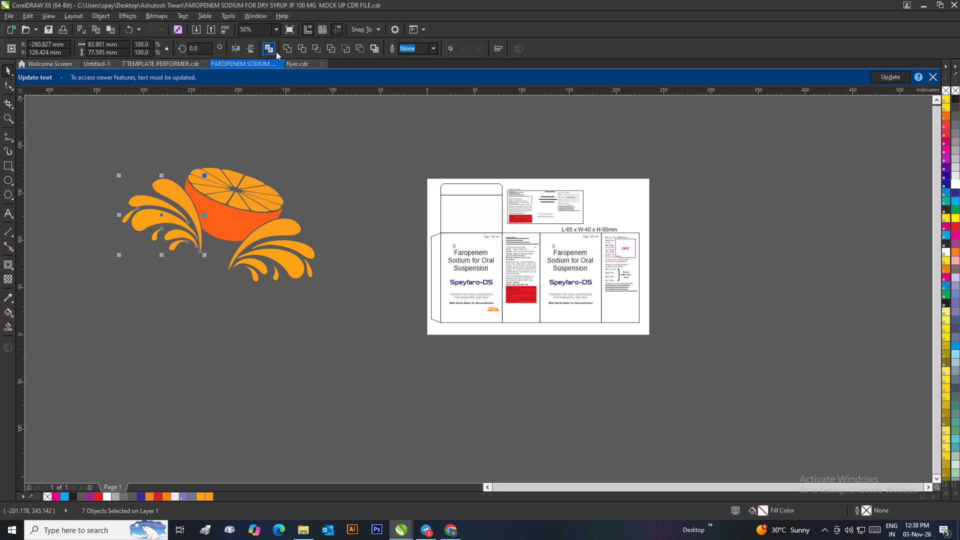
{"action": "left_click", "coordinate": [286, 47]}
Weld all the pieces of the orange's right splash into one curve.
{"action": "left_click_drag", "start_coordinate": [339, 209], "coordinate": [214, 297]}
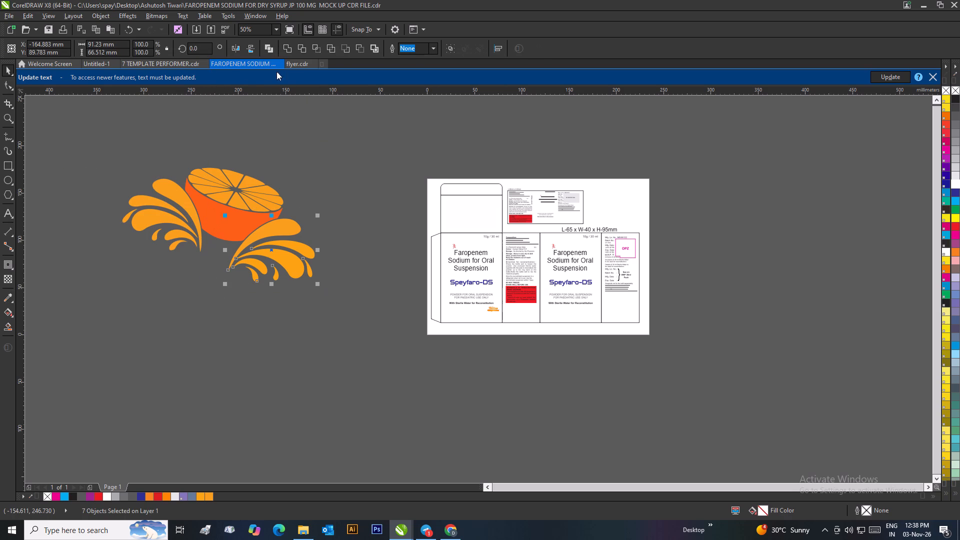
{"action": "left_click", "coordinate": [300, 50]}
{"action": "left_click", "coordinate": [367, 197]}
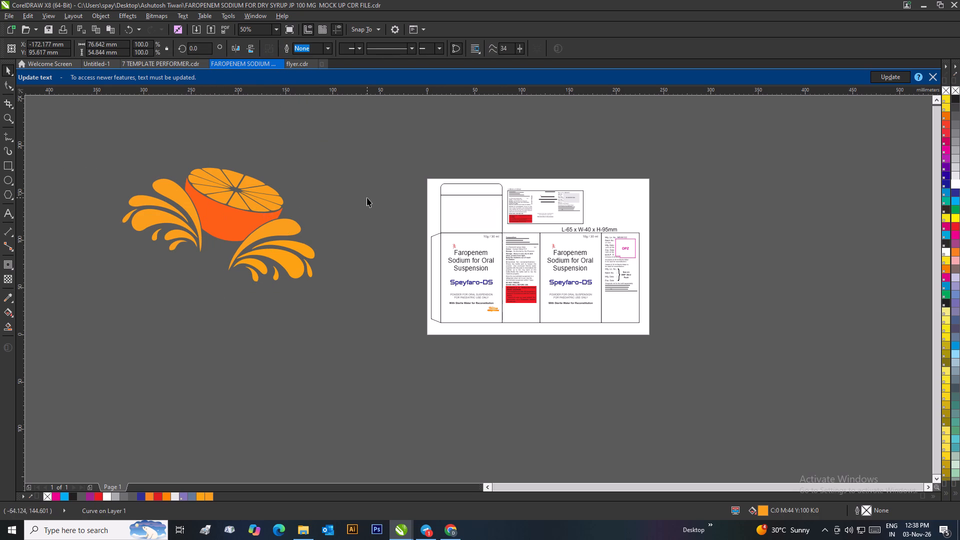
{"action": "left_click", "coordinate": [284, 224]}
{"action": "left_click_drag", "start_coordinate": [340, 187], "coordinate": [221, 305]}
{"action": "left_click", "coordinate": [287, 50]}
{"action": "left_click_drag", "start_coordinate": [336, 163], "coordinate": [336, 169]}
Fill the welded right and left splashes with the C0 M44 Y100 K0 orange from the document palette.
{"action": "left_click", "coordinate": [281, 220]}
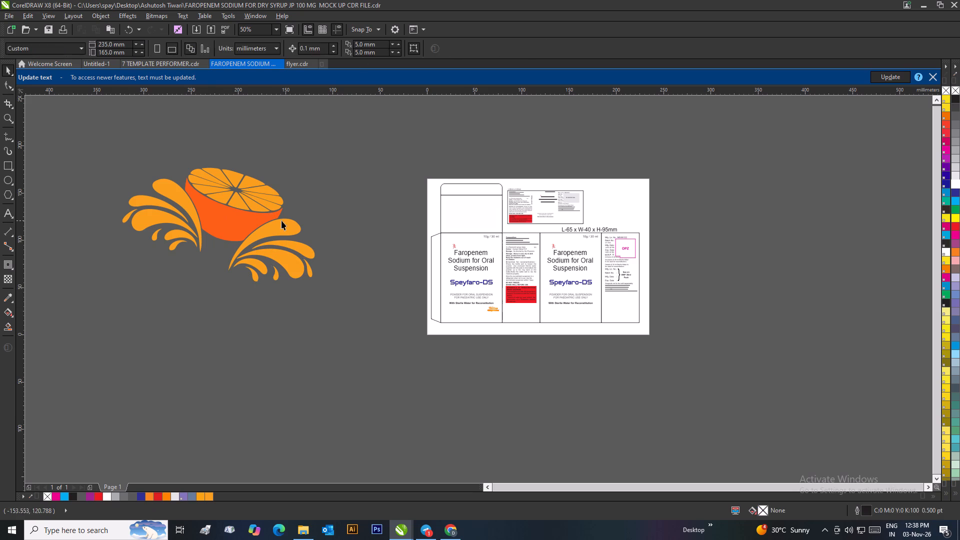
{"action": "left_click", "coordinate": [210, 497]}
{"action": "left_click", "coordinate": [272, 397]}
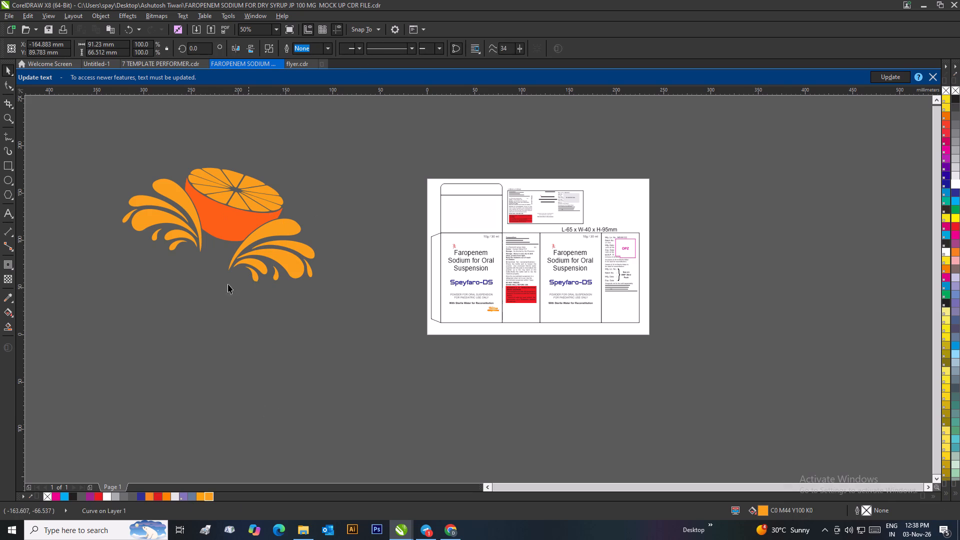
{"action": "left_click", "coordinate": [182, 197]}
{"action": "left_click", "coordinate": [209, 495]}
{"action": "left_click", "coordinate": [253, 394]}
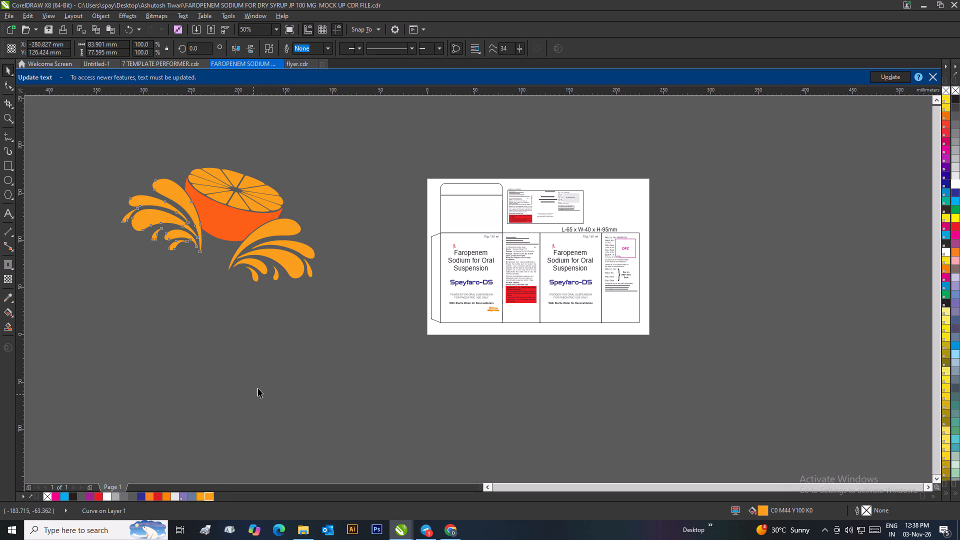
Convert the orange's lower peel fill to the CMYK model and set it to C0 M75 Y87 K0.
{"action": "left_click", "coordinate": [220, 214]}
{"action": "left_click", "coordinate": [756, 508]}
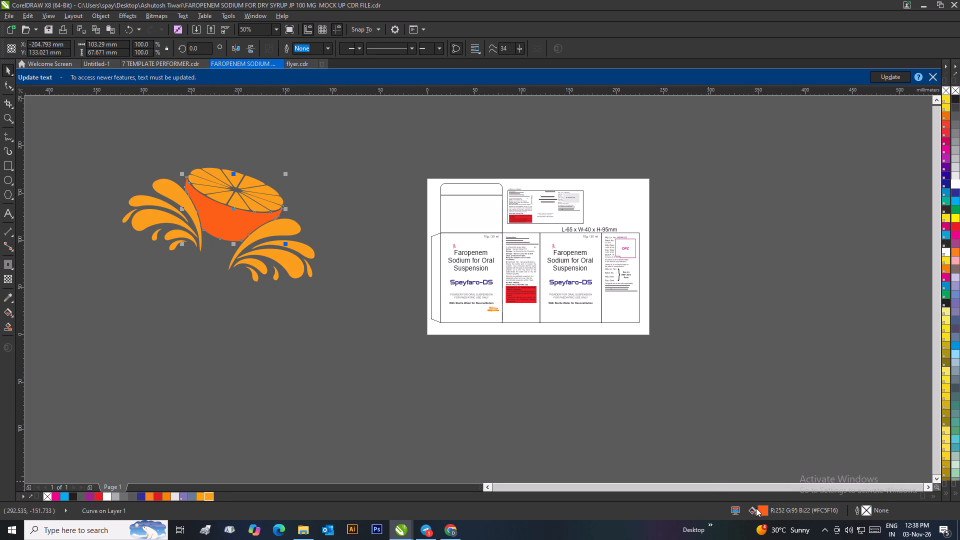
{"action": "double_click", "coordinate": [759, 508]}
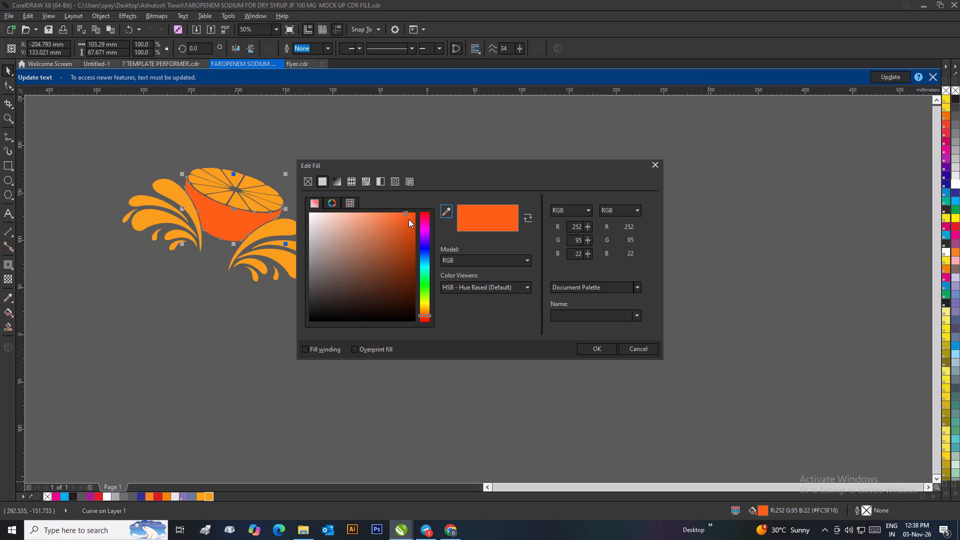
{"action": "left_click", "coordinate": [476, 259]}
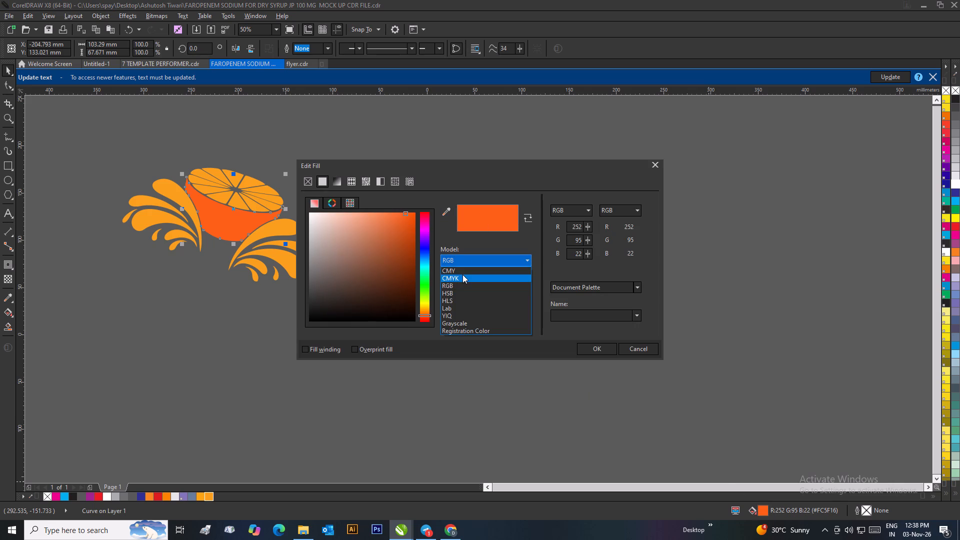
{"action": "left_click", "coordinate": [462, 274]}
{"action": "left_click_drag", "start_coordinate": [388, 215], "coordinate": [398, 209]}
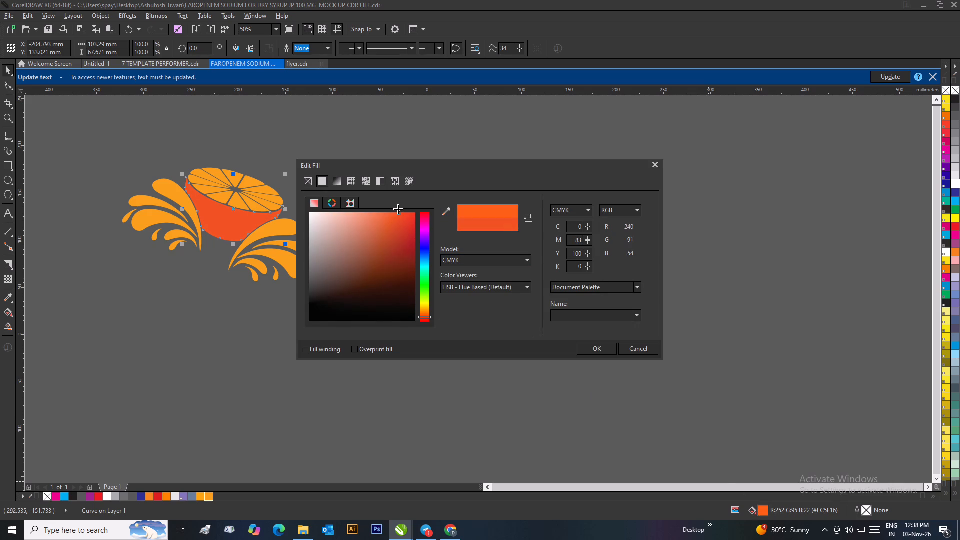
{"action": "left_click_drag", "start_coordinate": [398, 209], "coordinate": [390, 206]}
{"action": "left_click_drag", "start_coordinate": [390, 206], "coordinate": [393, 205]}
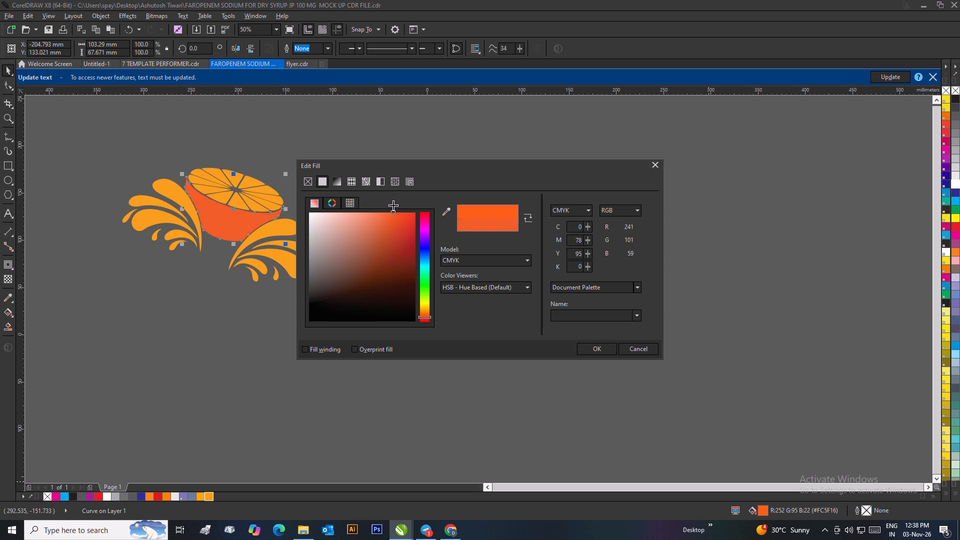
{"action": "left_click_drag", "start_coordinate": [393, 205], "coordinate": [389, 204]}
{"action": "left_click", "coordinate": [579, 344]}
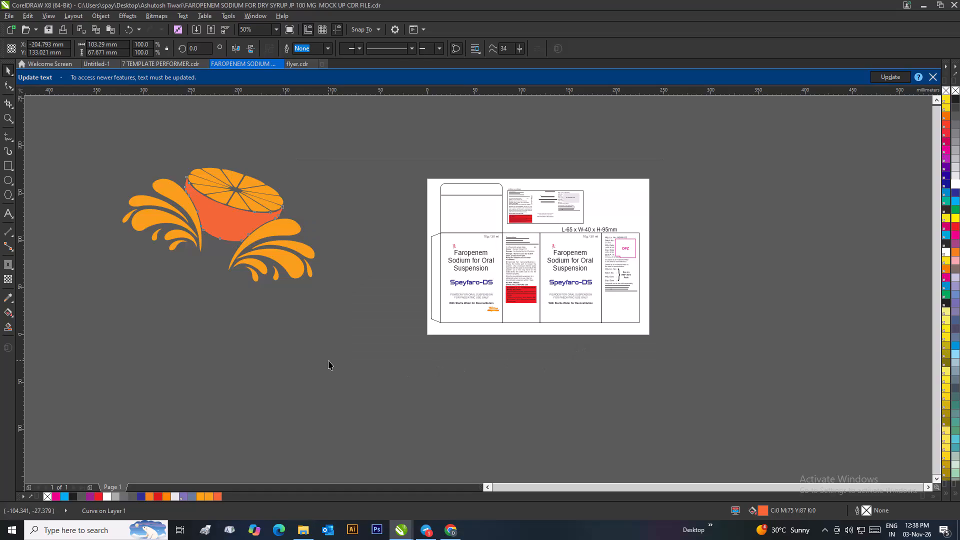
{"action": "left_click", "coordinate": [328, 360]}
Try document palette colours on the orange's lower peel and fill it with the swatch named Orange.
{"action": "left_click", "coordinate": [230, 220]}
{"action": "left_click", "coordinate": [163, 496]}
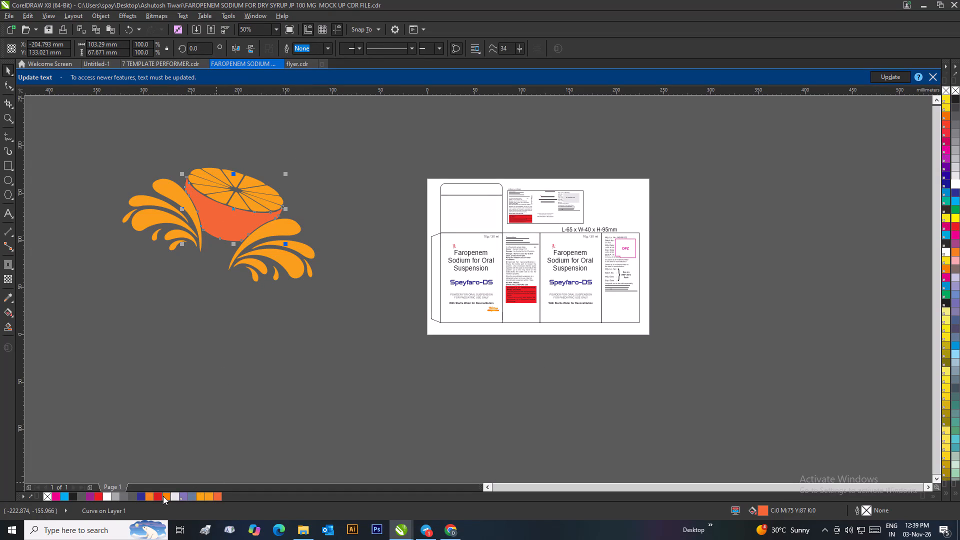
{"action": "left_click", "coordinate": [154, 496]}
{"action": "left_click", "coordinate": [150, 496]}
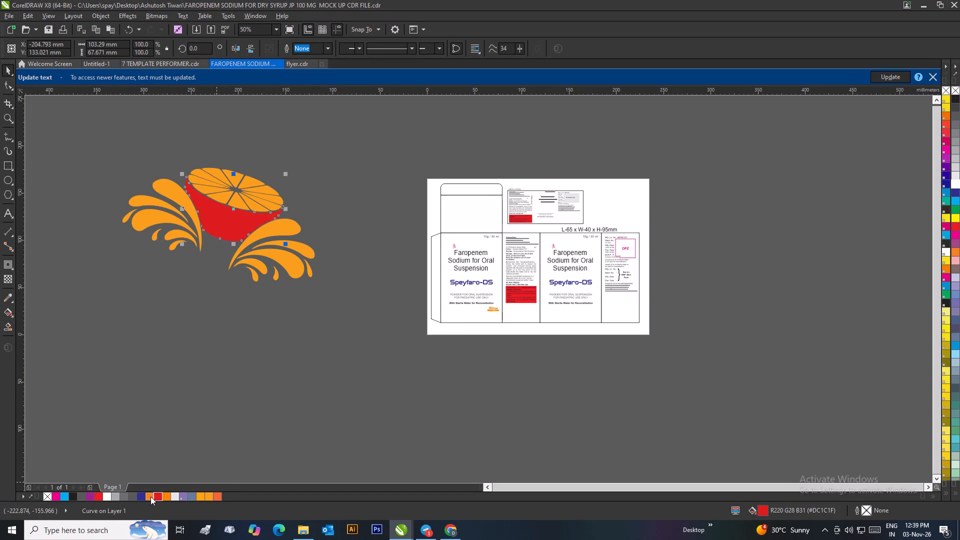
{"action": "left_click", "coordinate": [351, 405]}
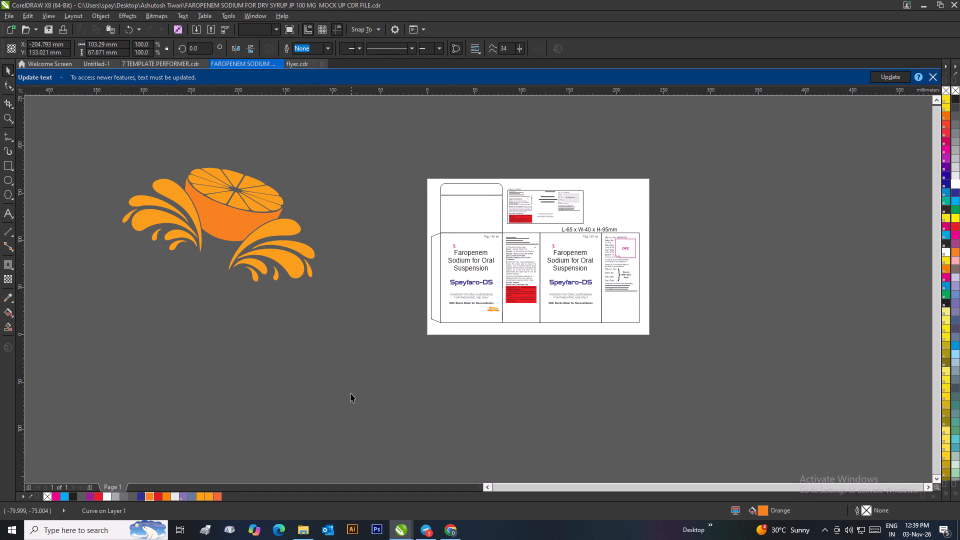
Group the slice face, lower peel and both splashes.
{"action": "left_click_drag", "start_coordinate": [353, 141], "coordinate": [88, 354]}
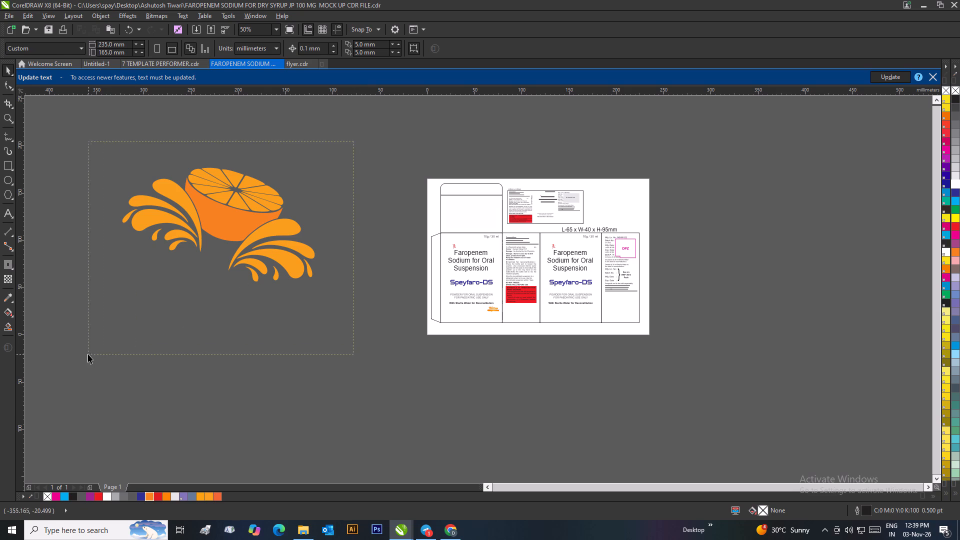
{"action": "left_click_drag", "start_coordinate": [88, 354], "coordinate": [87, 353]}
{"action": "key", "text": "ctrl+g"}
Move the grouped orange artwork onto the carton page, over the lower part of the first front panel.
{"action": "scroll", "coordinate": [181, 328], "scroll_direction": "down", "scroll_amount": 2}
{"action": "scroll", "coordinate": [494, 281], "scroll_direction": "up", "scroll_amount": 1}
{"action": "left_click_drag", "start_coordinate": [476, 252], "coordinate": [599, 300]}
{"action": "scroll", "coordinate": [627, 315], "scroll_direction": "up", "scroll_amount": 1}
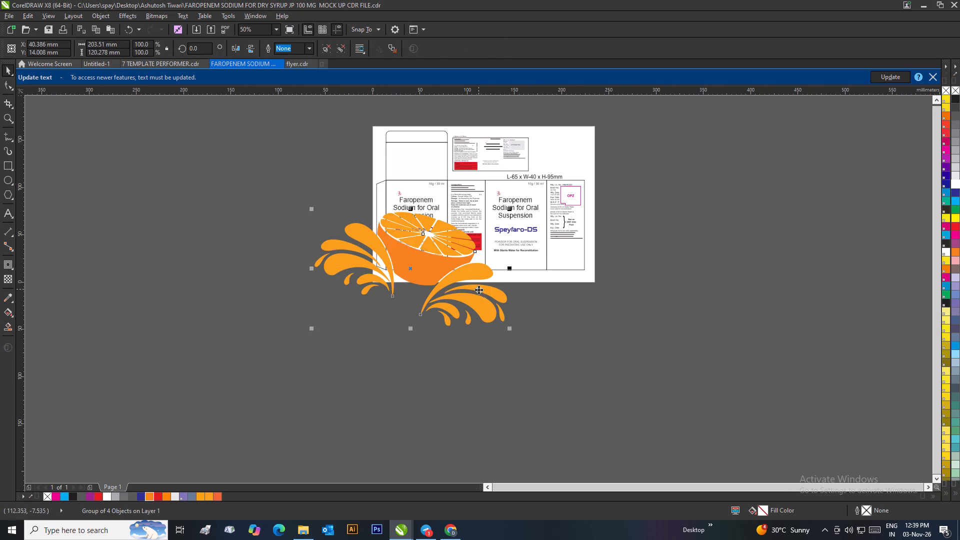
Scale the orange artwork down to about 10.9 × 6.4 mm and move it beside the Delicious Orange Flavour text on the first front panel.
{"action": "left_click_drag", "start_coordinate": [509, 330], "coordinate": [358, 378]}
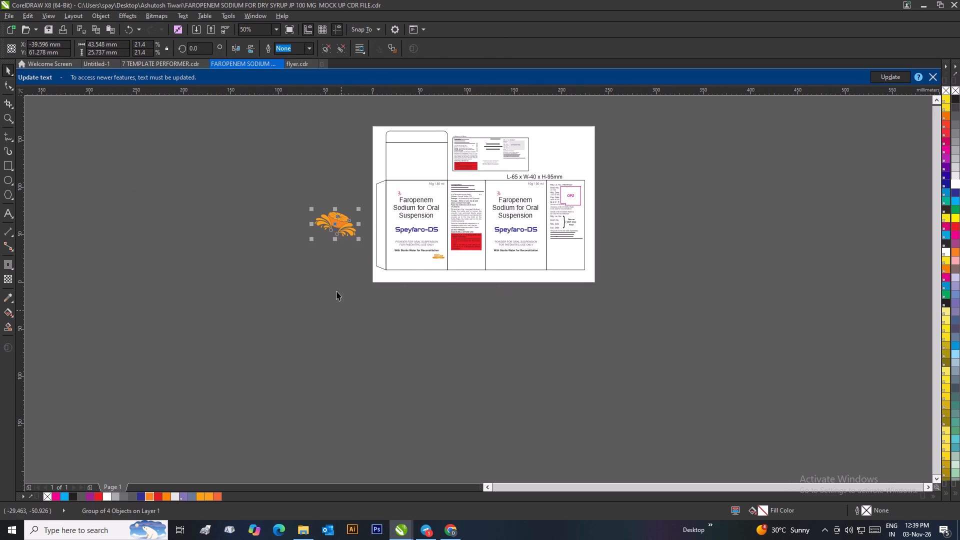
{"action": "left_click_drag", "start_coordinate": [333, 230], "coordinate": [459, 263]}
{"action": "scroll", "coordinate": [432, 249], "scroll_direction": "up", "scroll_amount": 2}
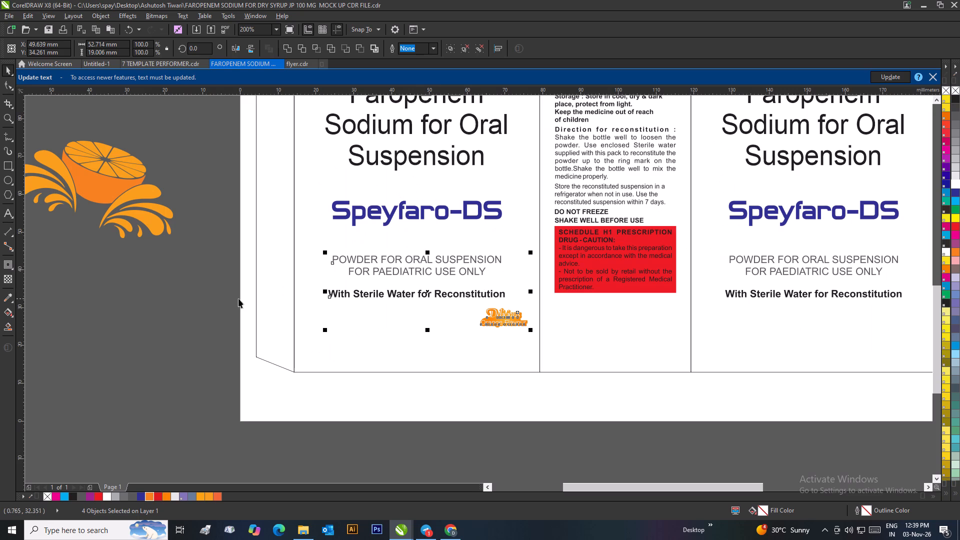
{"action": "left_click_drag", "start_coordinate": [211, 295], "coordinate": [211, 290]}
{"action": "left_click_drag", "start_coordinate": [143, 191], "coordinate": [457, 294]}
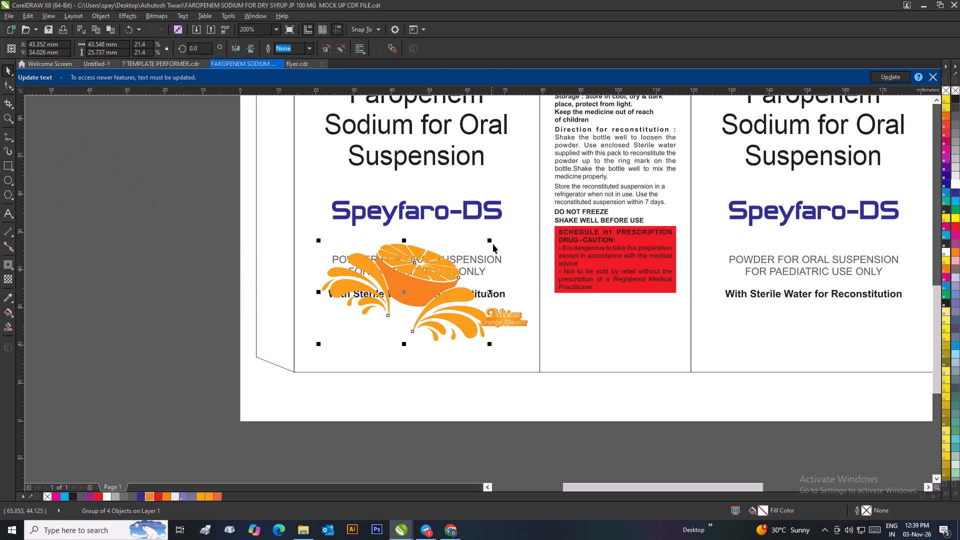
{"action": "left_click_drag", "start_coordinate": [491, 237], "coordinate": [445, 310]}
{"action": "left_click_drag", "start_coordinate": [351, 324], "coordinate": [475, 329]}
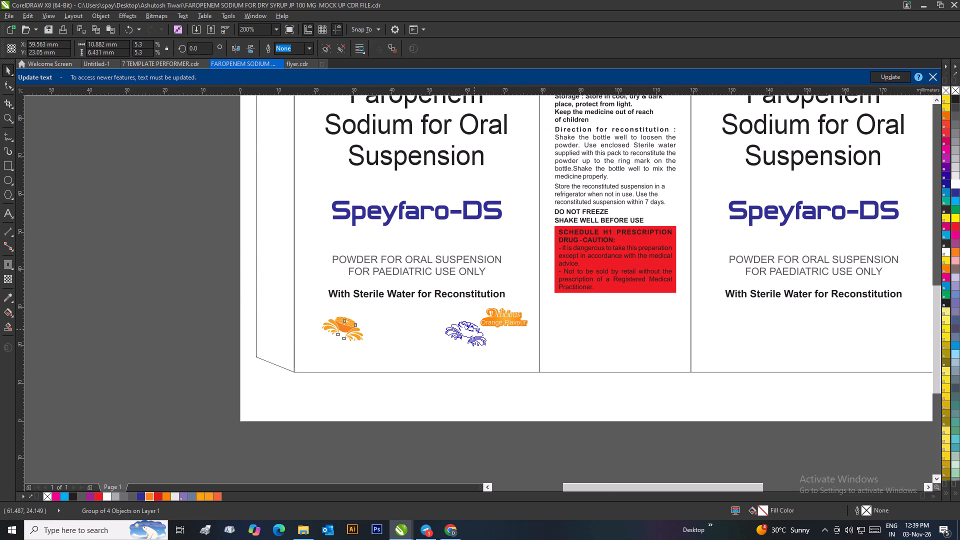
{"action": "left_click_drag", "start_coordinate": [475, 329], "coordinate": [481, 329]}
Shrink the orange artwork to about 7.3 × 4.3 mm and place it over the upper-right corner of the Delicious Orange Flavour text.
{"action": "scroll", "coordinate": [487, 328], "scroll_direction": "up", "scroll_amount": 1}
{"action": "scroll", "coordinate": [508, 279], "scroll_direction": "up", "scroll_amount": 1}
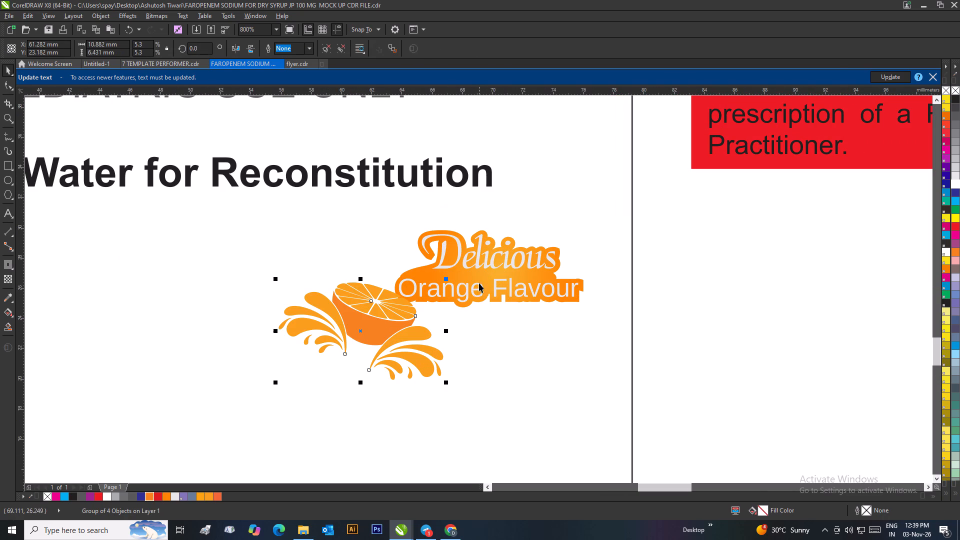
{"action": "left_click_drag", "start_coordinate": [385, 319], "coordinate": [379, 268]}
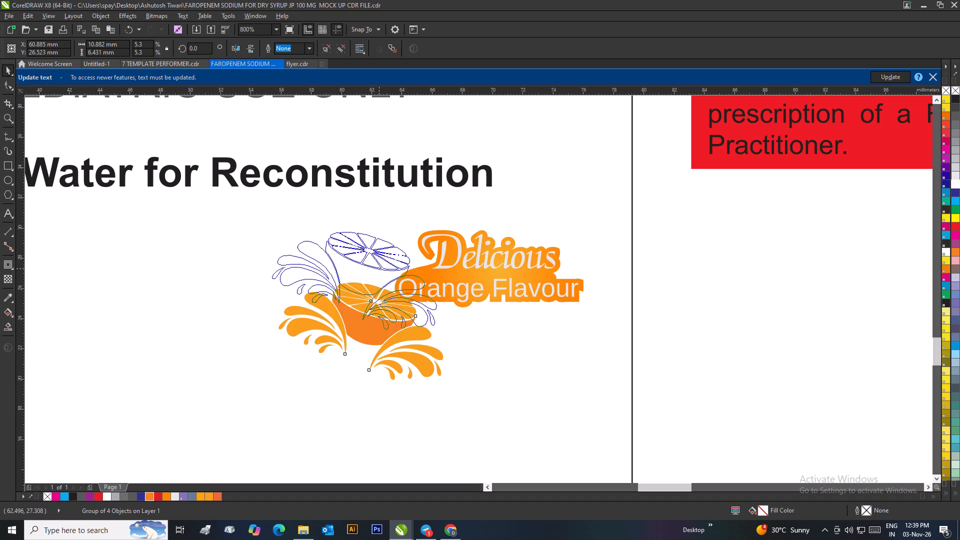
{"action": "left_click_drag", "start_coordinate": [379, 268], "coordinate": [568, 209]}
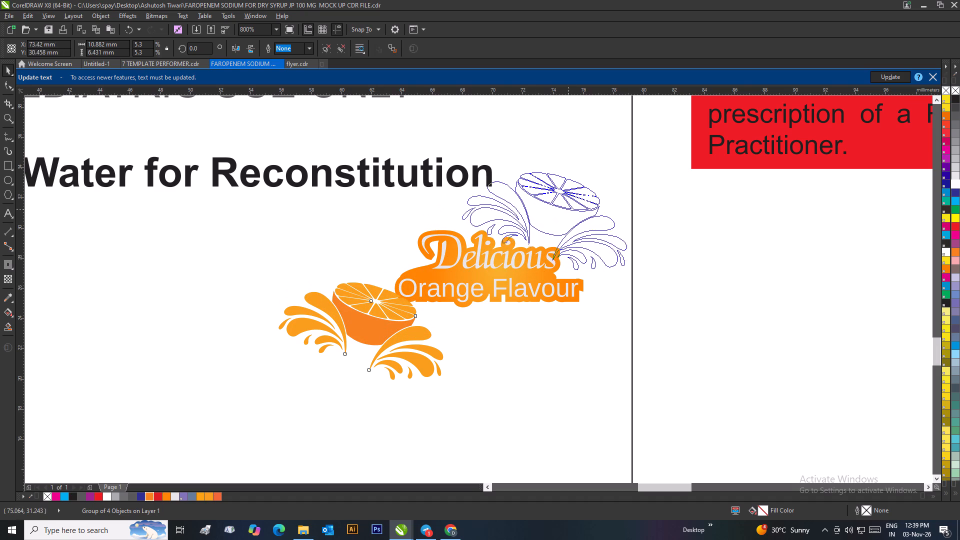
{"action": "left_click_drag", "start_coordinate": [568, 209], "coordinate": [517, 242]}
{"action": "left_click_drag", "start_coordinate": [580, 200], "coordinate": [564, 232]}
{"action": "left_click_drag", "start_coordinate": [478, 261], "coordinate": [564, 220]}
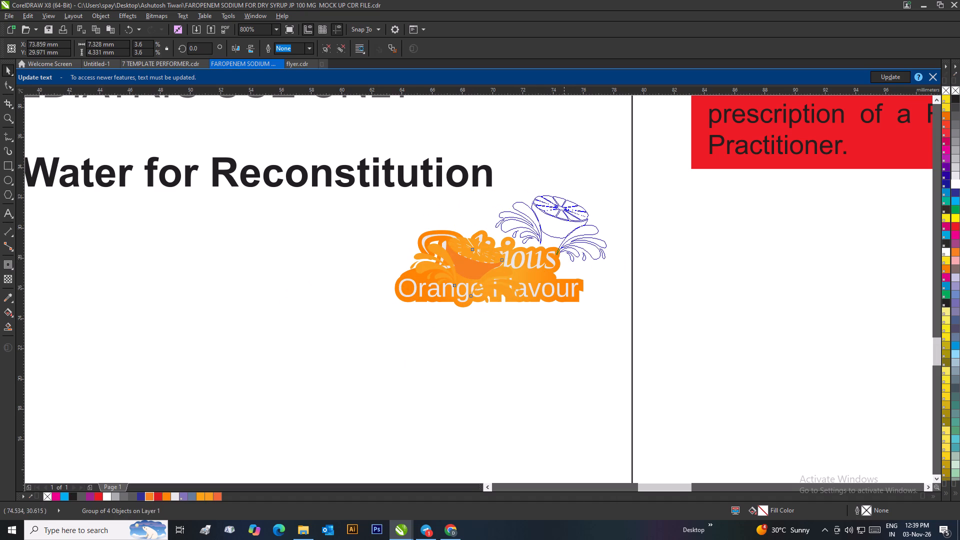
{"action": "left_click_drag", "start_coordinate": [564, 220], "coordinate": [569, 221]}
{"action": "scroll", "coordinate": [558, 248], "scroll_direction": "down", "scroll_amount": 1}
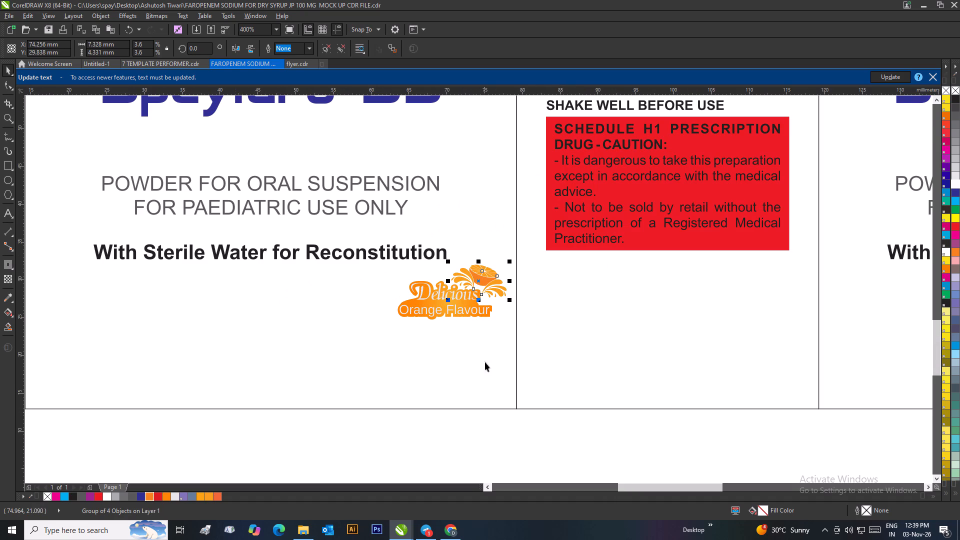
{"action": "left_click", "coordinate": [484, 421]}
Examine how the orange and flavour text sit on the front panel and within the whole carton layout.
{"action": "scroll", "coordinate": [492, 390], "scroll_direction": "down", "scroll_amount": 1}
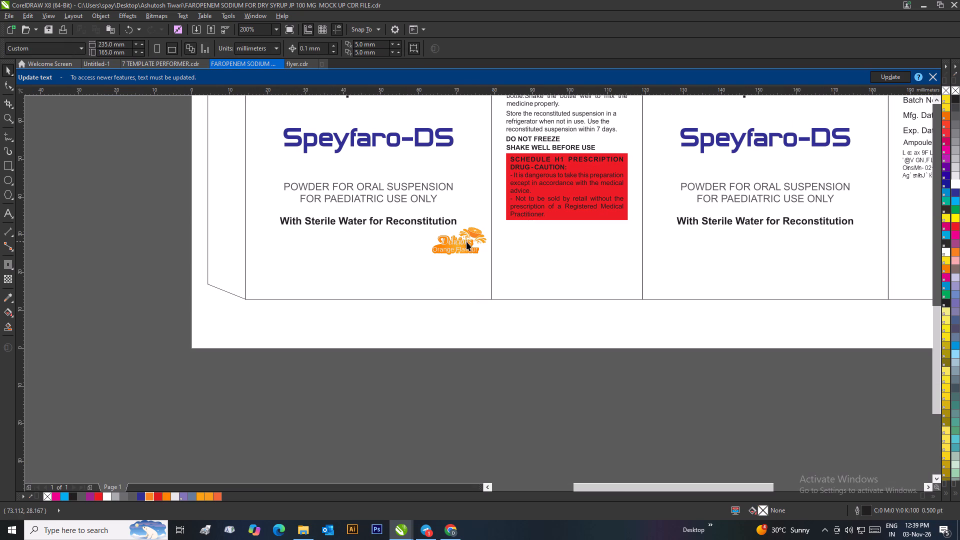
{"action": "scroll", "coordinate": [470, 244], "scroll_direction": "up", "scroll_amount": 1}
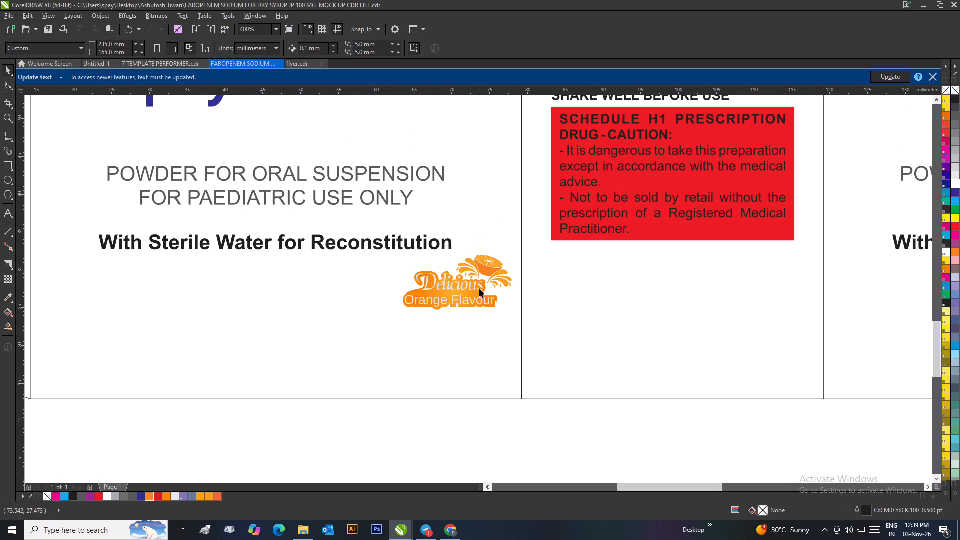
{"action": "scroll", "coordinate": [462, 300], "scroll_direction": "down", "scroll_amount": 1}
{"action": "left_click", "coordinate": [481, 396]}
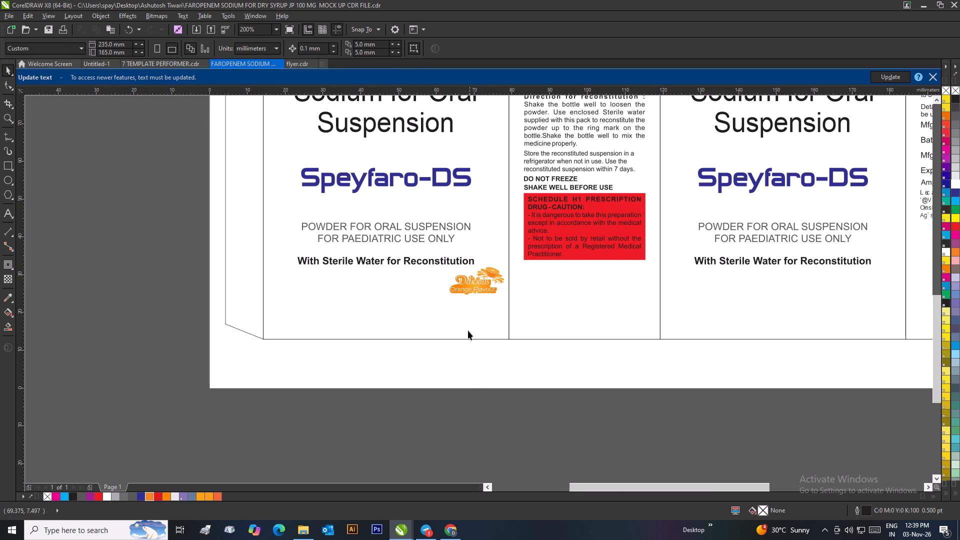
{"action": "scroll", "coordinate": [468, 298], "scroll_direction": "up", "scroll_amount": 1}
{"action": "scroll", "coordinate": [483, 282], "scroll_direction": "down", "scroll_amount": 1}
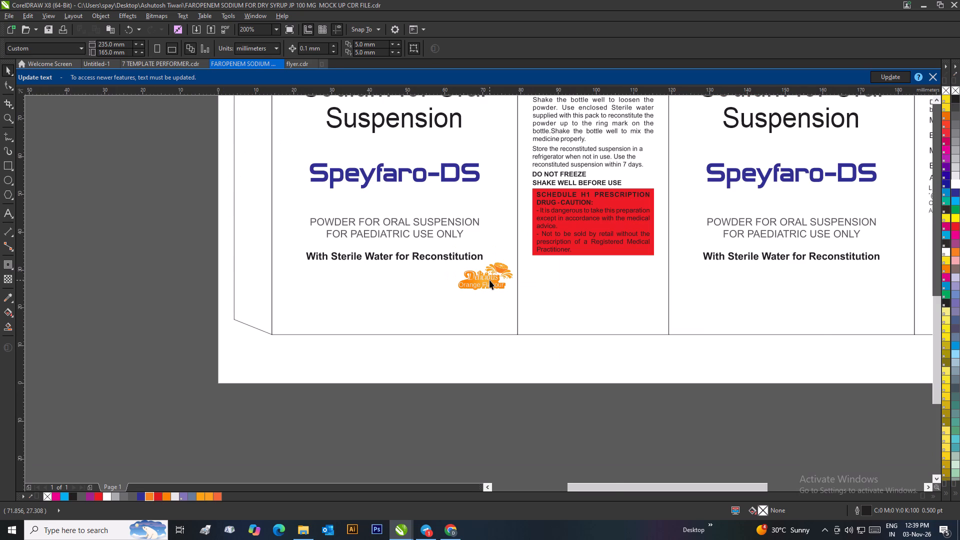
{"action": "scroll", "coordinate": [478, 294], "scroll_direction": "down", "scroll_amount": 2}
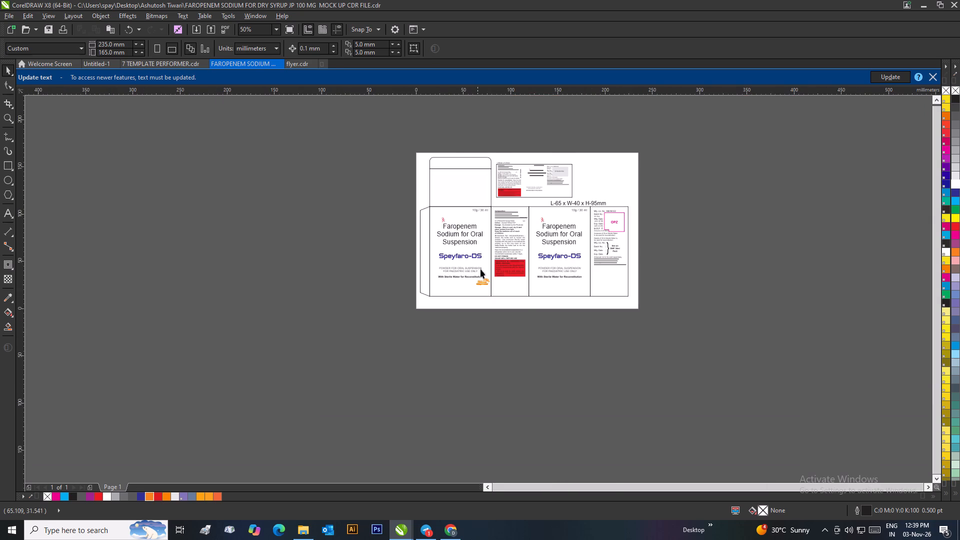
{"action": "scroll", "coordinate": [491, 261], "scroll_direction": "up", "scroll_amount": 1}
{"action": "left_click_drag", "start_coordinate": [434, 399], "coordinate": [476, 332]}
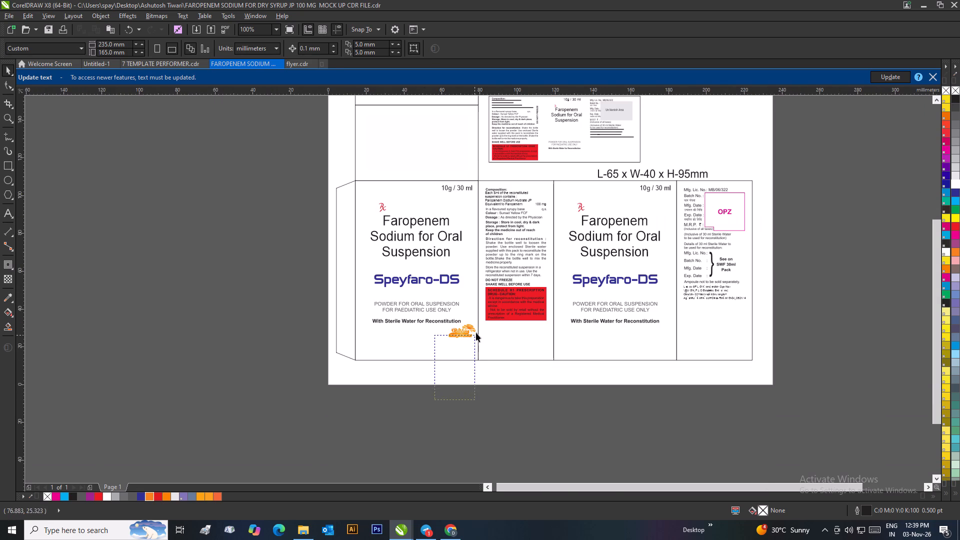
{"action": "left_click_drag", "start_coordinate": [476, 332], "coordinate": [480, 322]}
{"action": "left_click", "coordinate": [462, 402]}
{"action": "scroll", "coordinate": [456, 387], "scroll_direction": "down", "scroll_amount": 1}
{"action": "scroll", "coordinate": [478, 222], "scroll_direction": "up", "scroll_amount": 1}
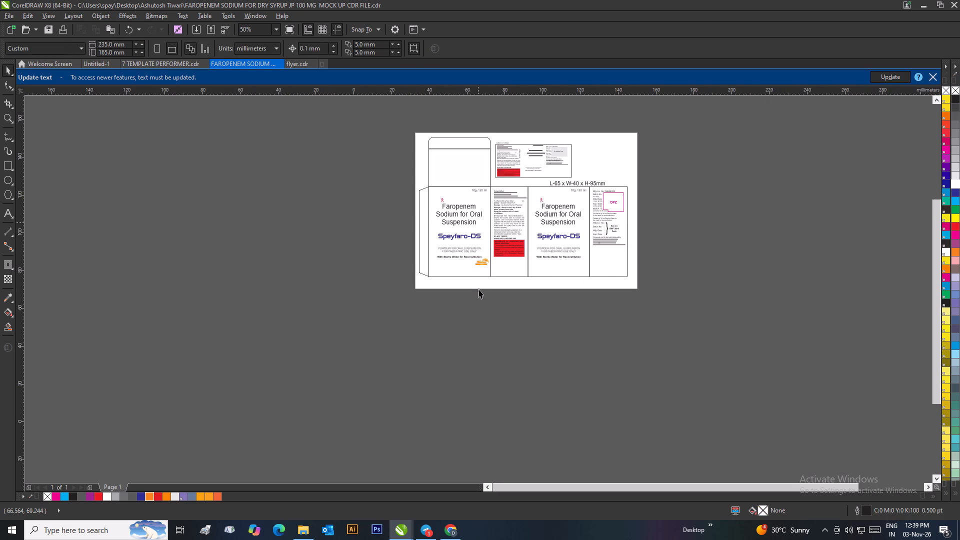
{"action": "left_click", "coordinate": [282, 278]}
{"action": "left_click", "coordinate": [231, 208]}
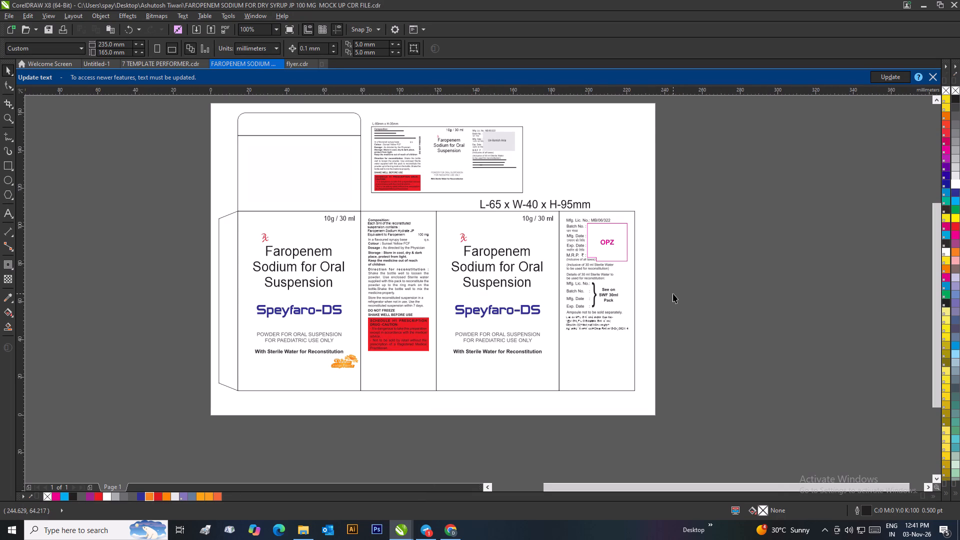
{"action": "scroll", "coordinate": [386, 360], "scroll_direction": "up", "scroll_amount": 1}
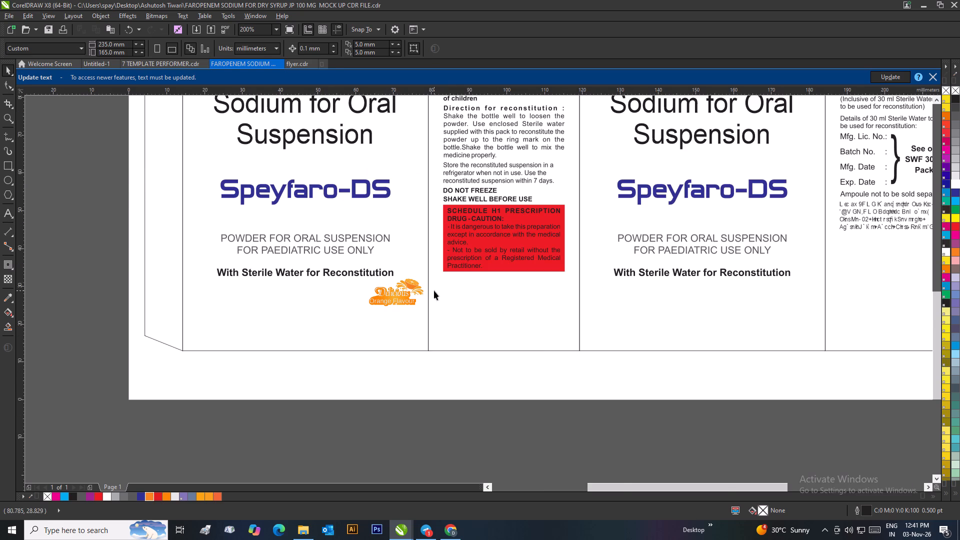
{"action": "scroll", "coordinate": [434, 290], "scroll_direction": "up", "scroll_amount": 1}
{"action": "scroll", "coordinate": [468, 303], "scroll_direction": "down", "scroll_amount": 1}
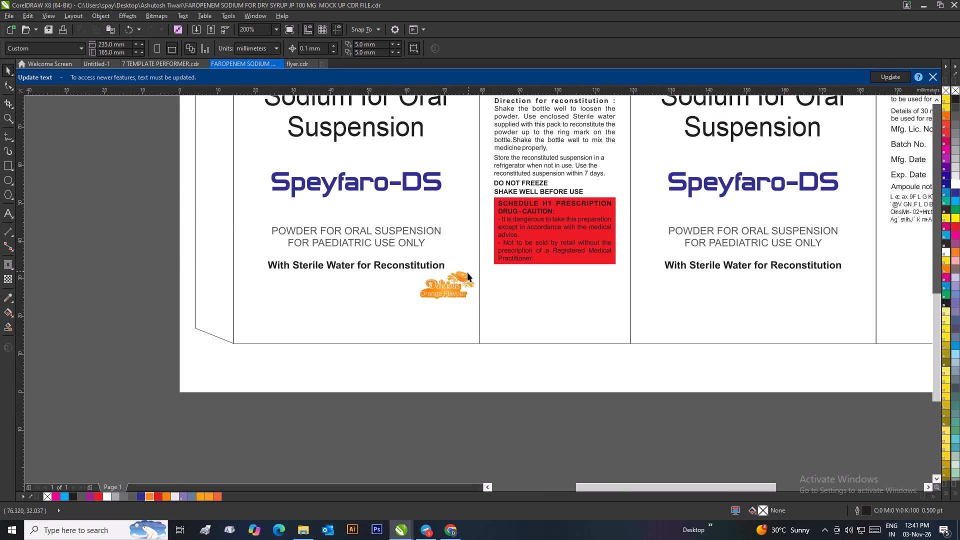
{"action": "scroll", "coordinate": [466, 275], "scroll_direction": "up", "scroll_amount": 1}
{"action": "scroll", "coordinate": [469, 322], "scroll_direction": "up", "scroll_amount": 1}
{"action": "scroll", "coordinate": [477, 292], "scroll_direction": "down", "scroll_amount": 2}
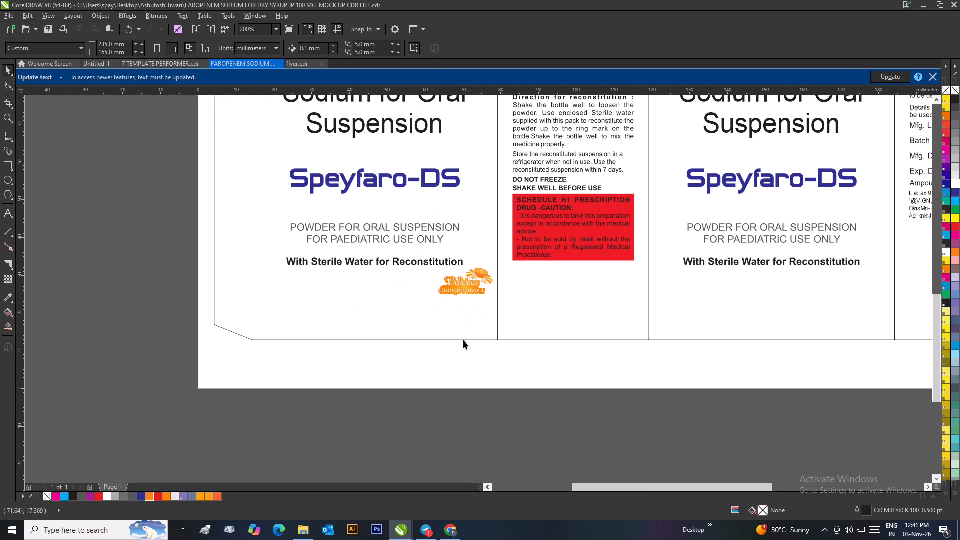
{"action": "left_click_drag", "start_coordinate": [407, 425], "coordinate": [501, 262]}
{"action": "key", "text": "Down"}
{"action": "key", "text": "Down"}
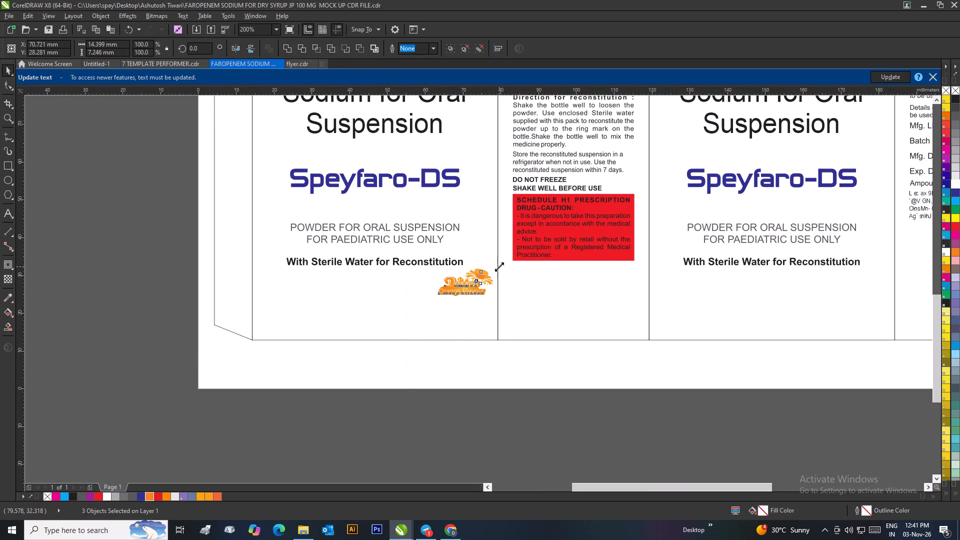
{"action": "key", "text": "Down"}
{"action": "key", "text": "Down"}
{"action": "key", "text": "Down"}
{"action": "key", "text": "Down"}
{"action": "key", "text": "Down"}
{"action": "key", "text": "Down"}
{"action": "key", "text": "Down"}
{"action": "key", "text": "Down"}
{"action": "key", "text": "Down"}
{"action": "key", "text": "Down"}
{"action": "key", "text": "Down"}
{"action": "key", "text": "Down"}
{"action": "key", "text": "Down"}
{"action": "key", "text": "Down"}
{"action": "key", "text": "Down"}
{"action": "key", "text": "Down"}
{"action": "key", "text": "Down"}
{"action": "key", "text": "Down"}
{"action": "key", "text": "Down"}
{"action": "key", "text": "Down"}
{"action": "key", "text": "Down"}
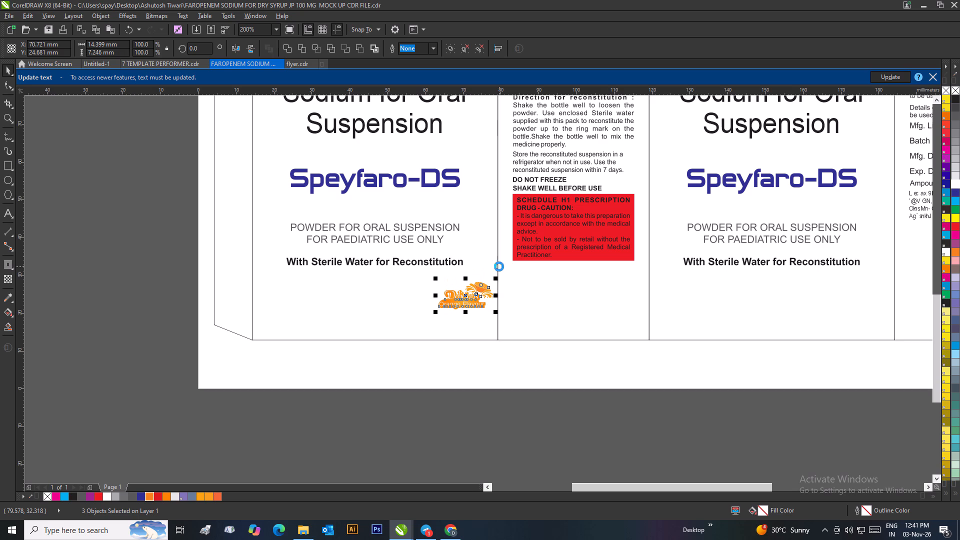
{"action": "key", "text": "Left"}
{"action": "key", "text": "Left"}
{"action": "key", "text": "Left"}
{"action": "key", "text": "Left"}
{"action": "key", "text": "Left"}
{"action": "key", "text": "Left"}
{"action": "key", "text": "Left"}
{"action": "key", "text": "Left"}
{"action": "key", "text": "Left"}
{"action": "key", "text": "Left"}
{"action": "key", "text": "Left"}
{"action": "key", "text": "Left"}
{"action": "key", "text": "Left"}
{"action": "key", "text": "Left"}
{"action": "key", "text": "Left"}
{"action": "left_click", "coordinate": [493, 436]}
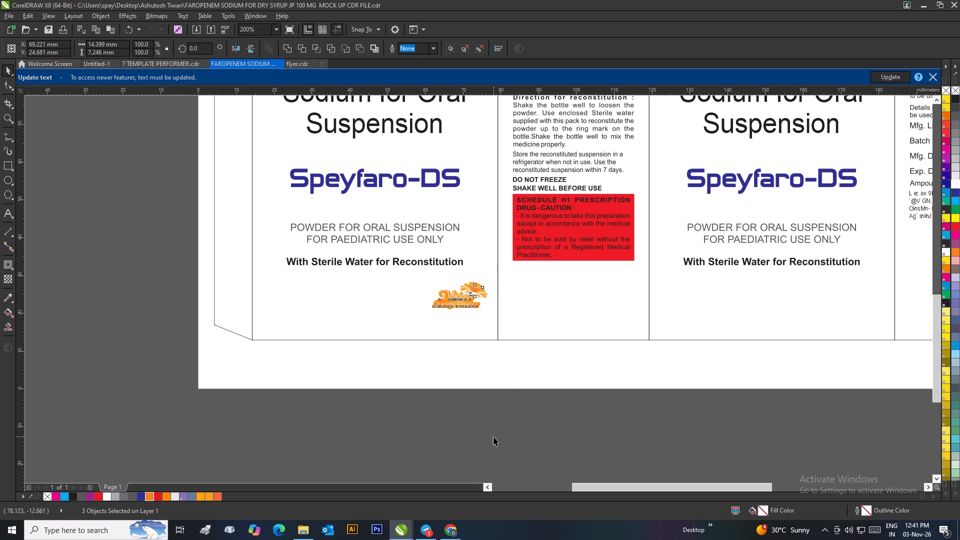
Examine the orange flavour artwork's placement on the front panel relative to the rest of the carton layout.
{"action": "scroll", "coordinate": [475, 397], "scroll_direction": "down", "scroll_amount": 1}
{"action": "scroll", "coordinate": [475, 183], "scroll_direction": "down", "scroll_amount": 1}
{"action": "scroll", "coordinate": [480, 276], "scroll_direction": "up", "scroll_amount": 2}
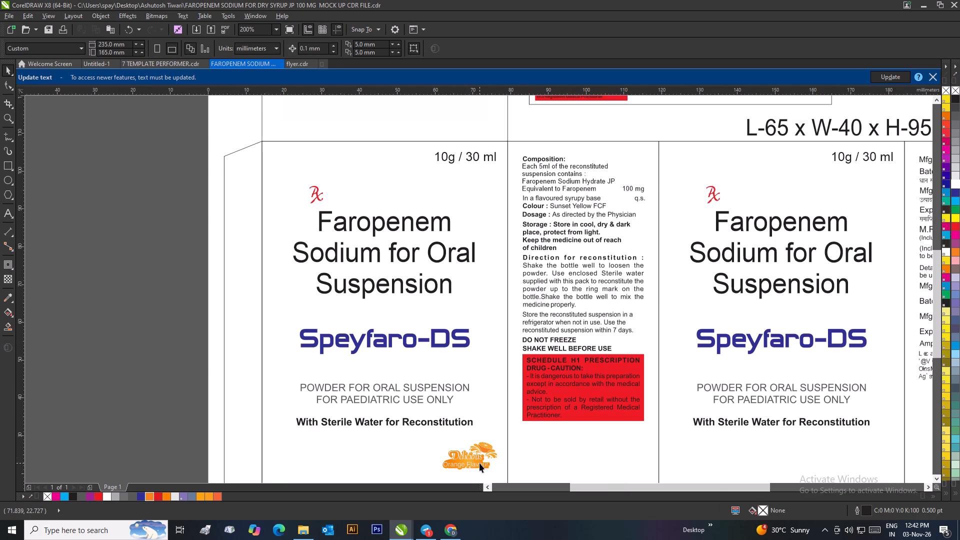
{"action": "scroll", "coordinate": [479, 463], "scroll_direction": "up", "scroll_amount": 1}
{"action": "scroll", "coordinate": [479, 284], "scroll_direction": "down", "scroll_amount": 2}
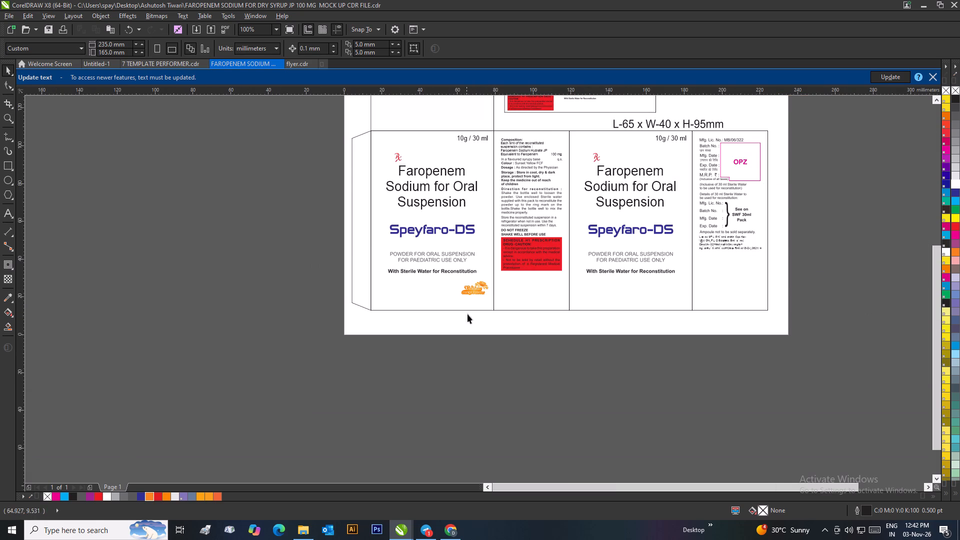
{"action": "scroll", "coordinate": [468, 312], "scroll_direction": "up", "scroll_amount": 1}
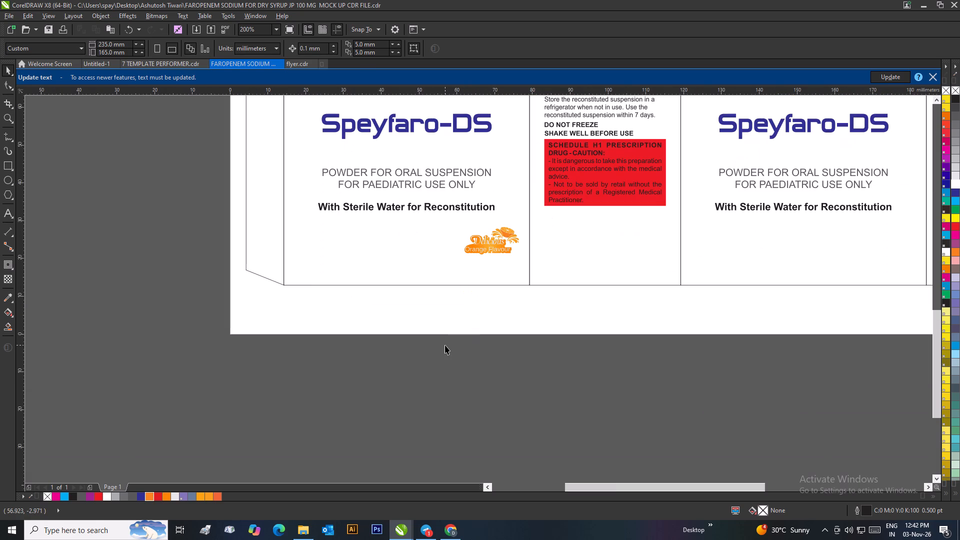
{"action": "left_click_drag", "start_coordinate": [430, 353], "coordinate": [503, 255]}
{"action": "left_click_drag", "start_coordinate": [503, 255], "coordinate": [519, 215]}
{"action": "left_click_drag", "start_coordinate": [460, 257], "coordinate": [448, 277]}
{"action": "left_click", "coordinate": [528, 372]}
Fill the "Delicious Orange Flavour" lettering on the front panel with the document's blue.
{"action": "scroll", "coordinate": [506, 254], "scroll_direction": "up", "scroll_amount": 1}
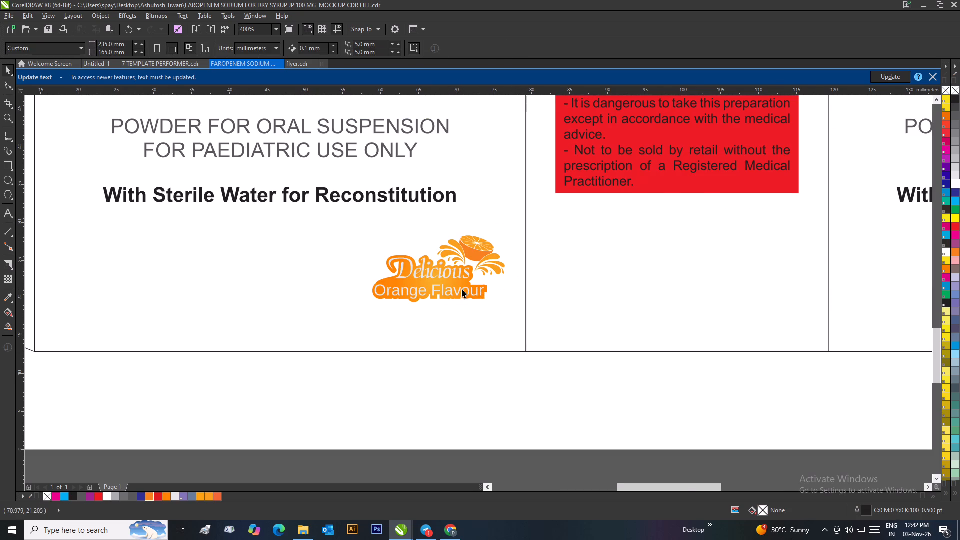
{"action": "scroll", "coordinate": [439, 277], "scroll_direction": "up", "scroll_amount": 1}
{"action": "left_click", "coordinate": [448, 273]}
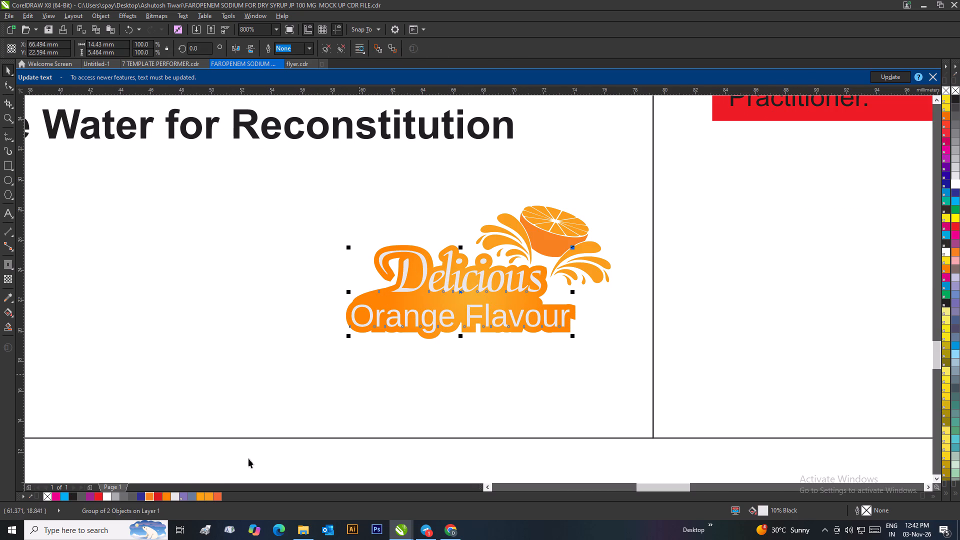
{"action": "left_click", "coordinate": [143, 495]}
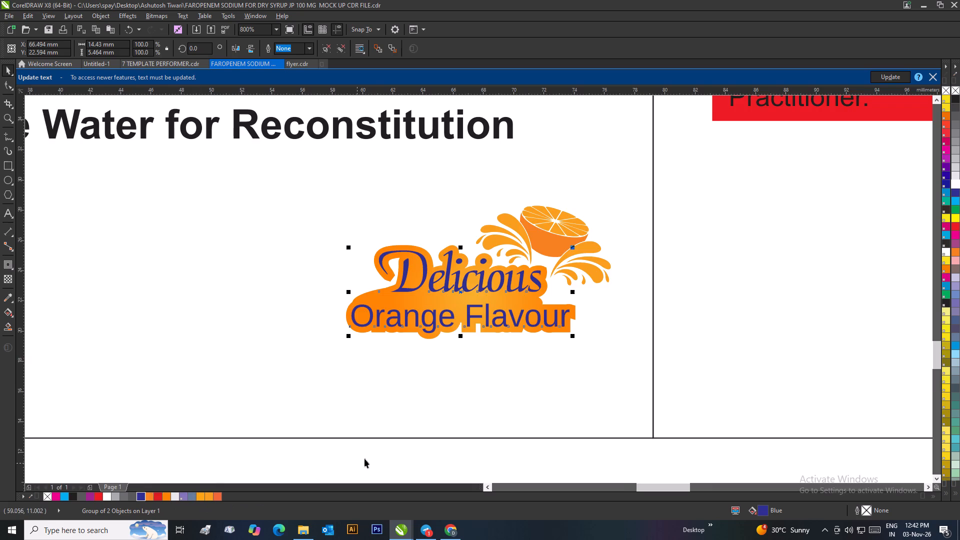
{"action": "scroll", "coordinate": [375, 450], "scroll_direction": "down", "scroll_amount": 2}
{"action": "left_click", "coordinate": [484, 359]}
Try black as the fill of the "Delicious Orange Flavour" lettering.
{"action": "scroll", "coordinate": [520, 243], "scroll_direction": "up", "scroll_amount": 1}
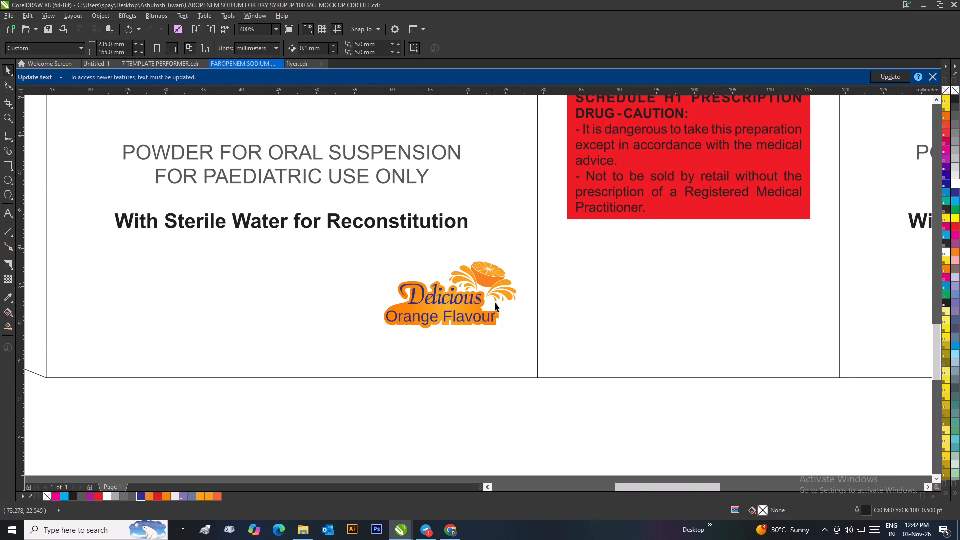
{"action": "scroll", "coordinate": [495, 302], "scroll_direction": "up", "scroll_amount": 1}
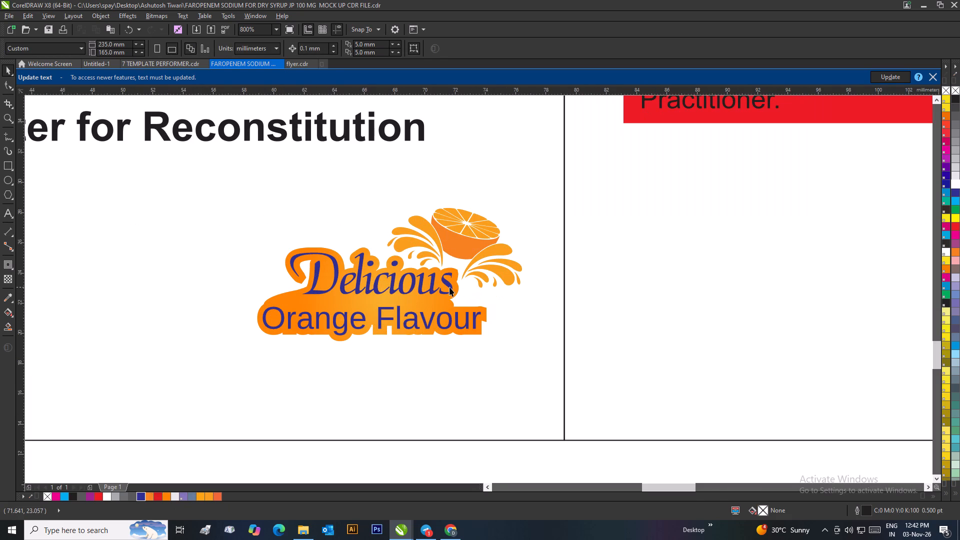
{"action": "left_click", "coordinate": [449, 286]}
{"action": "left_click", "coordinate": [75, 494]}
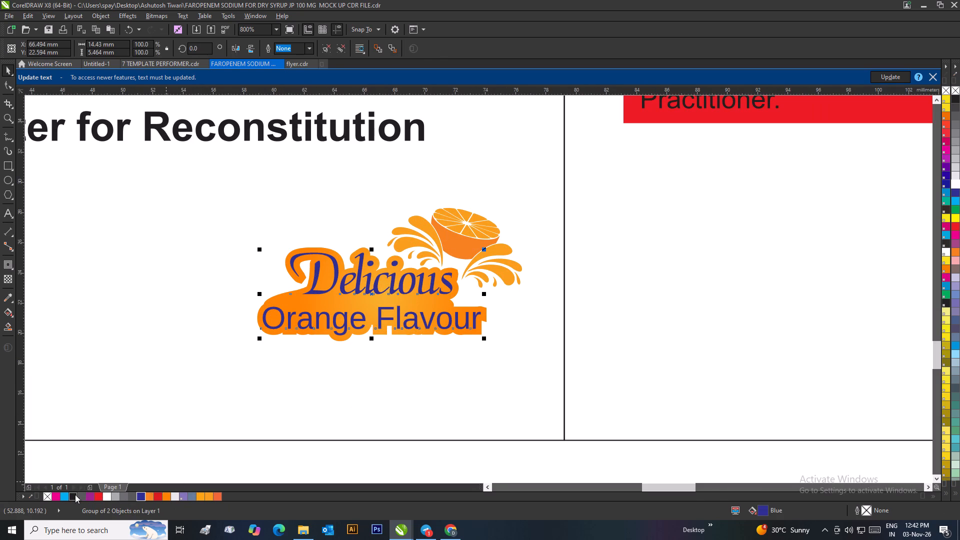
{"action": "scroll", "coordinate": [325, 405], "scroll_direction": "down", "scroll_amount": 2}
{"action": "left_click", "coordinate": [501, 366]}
Recolour the "Delicious Orange Flavour" lettering blue and darken the fill to about C100 M94 Y7 K26.
{"action": "scroll", "coordinate": [537, 256], "scroll_direction": "up", "scroll_amount": 1}
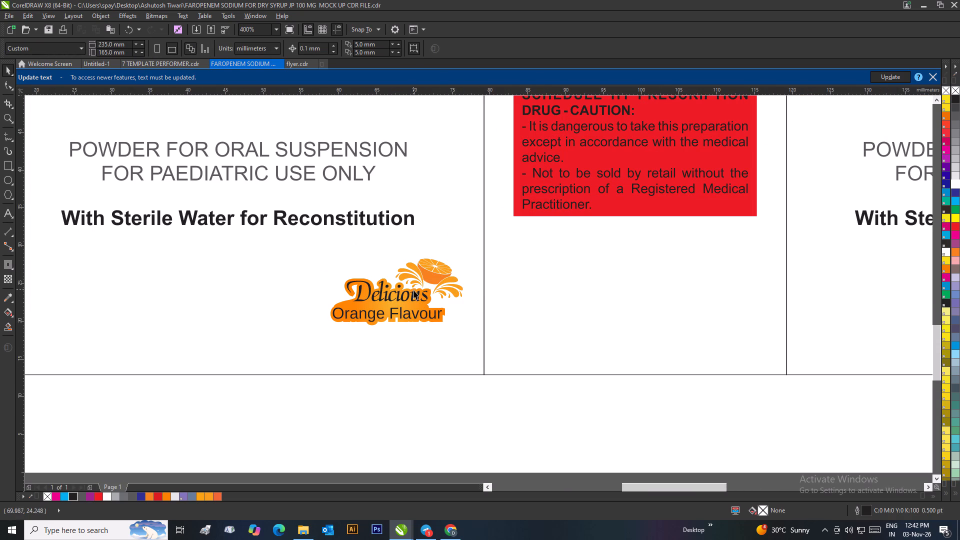
{"action": "scroll", "coordinate": [411, 293], "scroll_direction": "up", "scroll_amount": 1}
{"action": "left_click", "coordinate": [453, 299]}
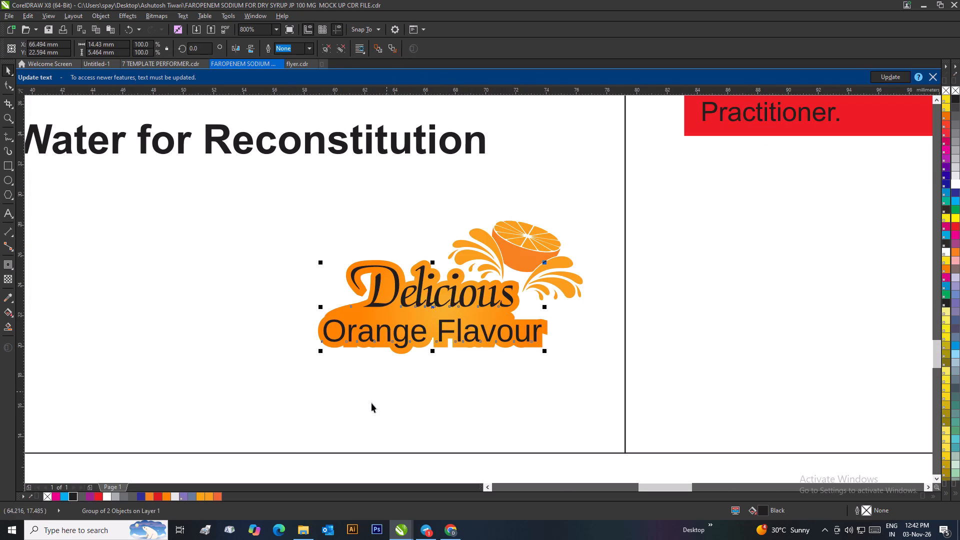
{"action": "left_click", "coordinate": [140, 492]}
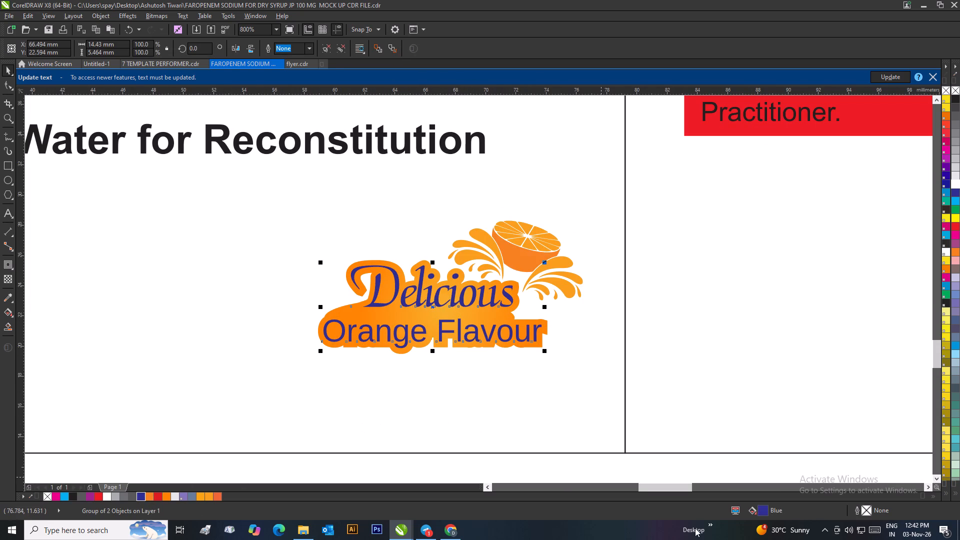
{"action": "double_click", "coordinate": [760, 509]}
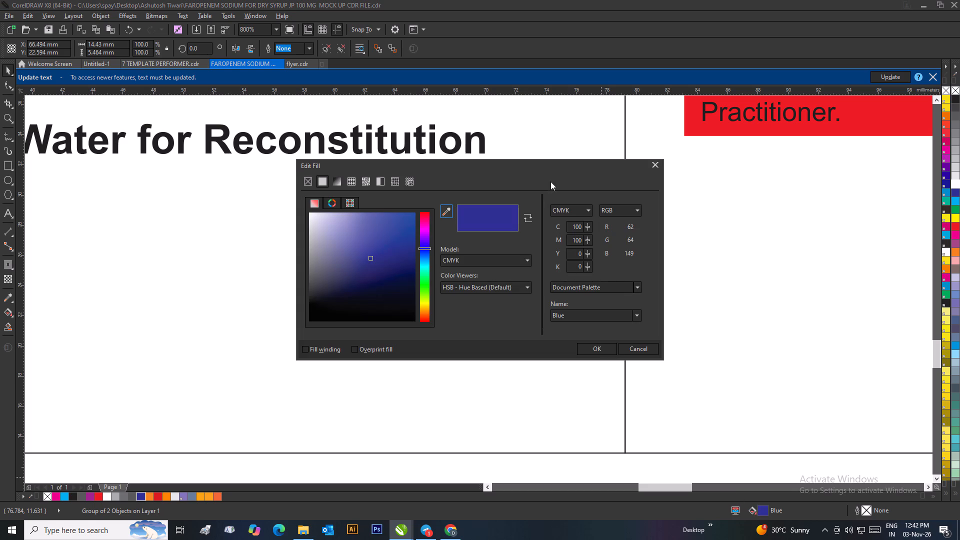
{"action": "left_click_drag", "start_coordinate": [553, 169], "coordinate": [747, 181]}
{"action": "left_click", "coordinate": [600, 280]}
{"action": "left_click", "coordinate": [603, 272]}
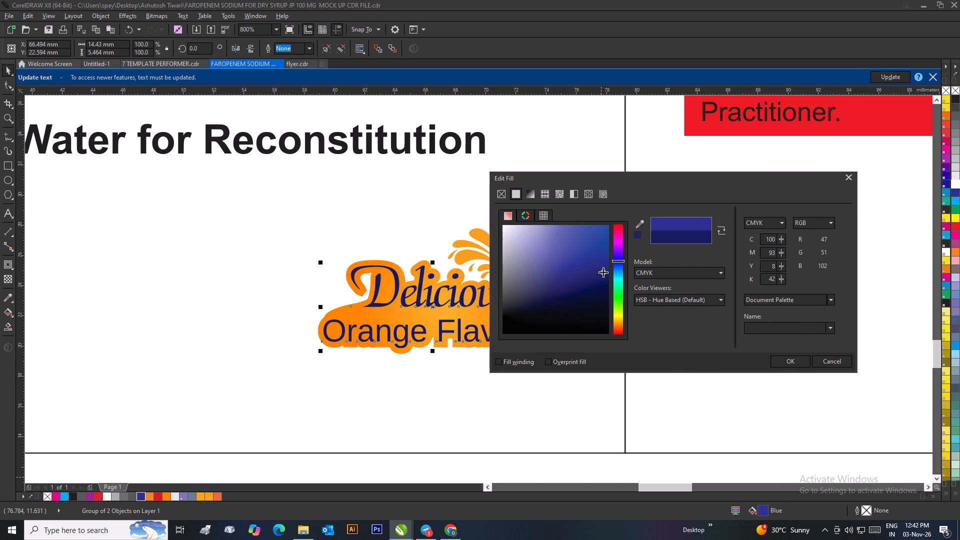
{"action": "left_click", "coordinate": [787, 363]}
{"action": "scroll", "coordinate": [546, 347], "scroll_direction": "down", "scroll_amount": 1}
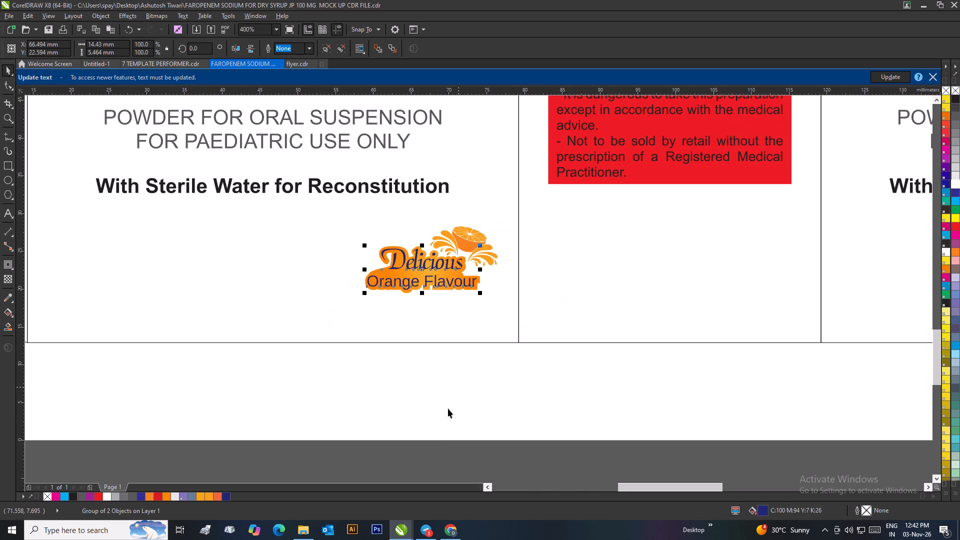
{"action": "left_click", "coordinate": [434, 451]}
Examine the dark blue flavour lettering up close and against the Speyfaro-DS brand name and carton layout.
{"action": "scroll", "coordinate": [452, 253], "scroll_direction": "up", "scroll_amount": 1}
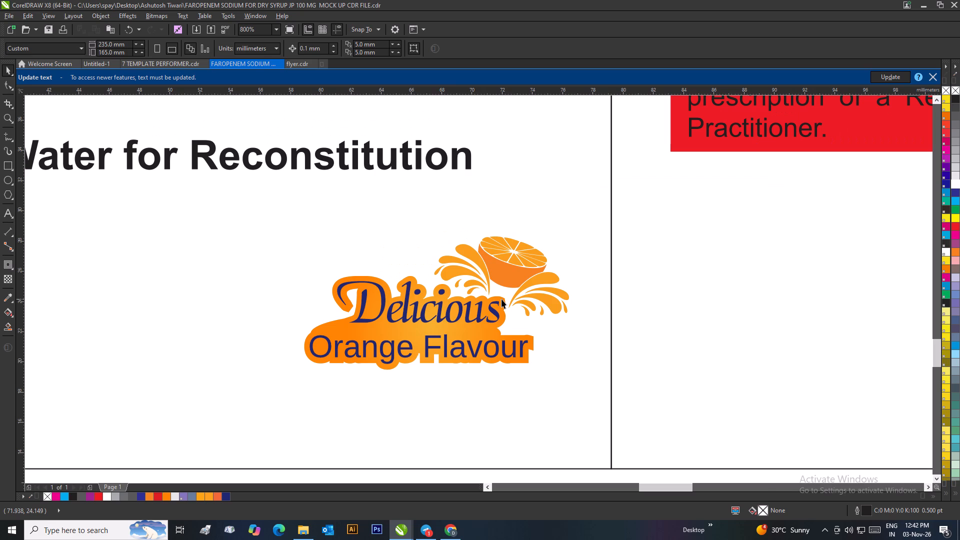
{"action": "scroll", "coordinate": [502, 302], "scroll_direction": "down", "scroll_amount": 2}
{"action": "left_click", "coordinate": [474, 418]}
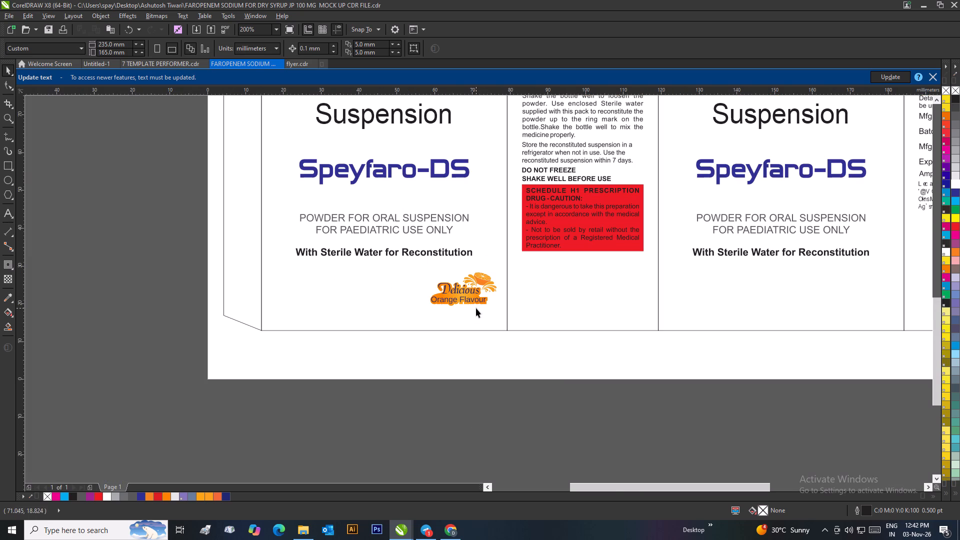
{"action": "scroll", "coordinate": [480, 296], "scroll_direction": "up", "scroll_amount": 2}
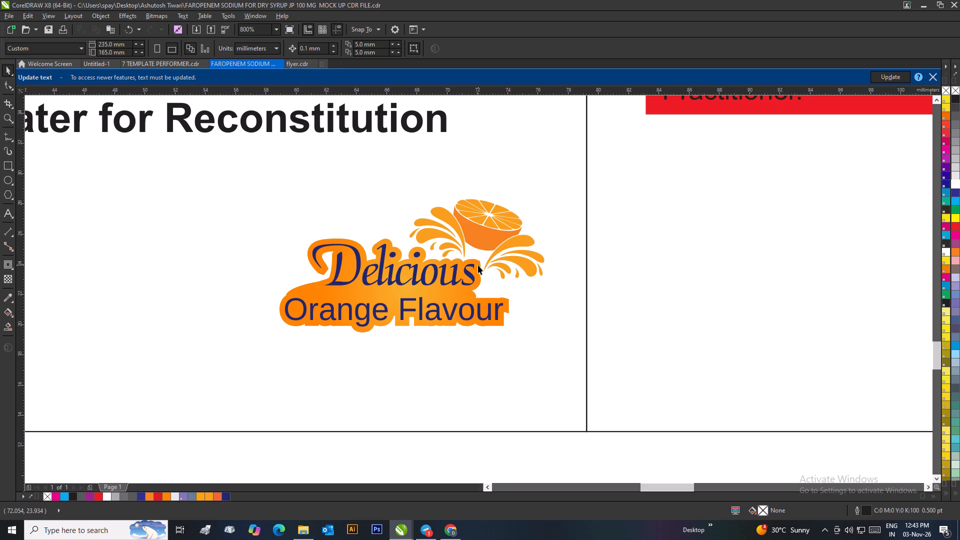
{"action": "scroll", "coordinate": [478, 265], "scroll_direction": "down", "scroll_amount": 4}
{"action": "scroll", "coordinate": [472, 288], "scroll_direction": "up", "scroll_amount": 2}
{"action": "scroll", "coordinate": [466, 182], "scroll_direction": "up", "scroll_amount": 1}
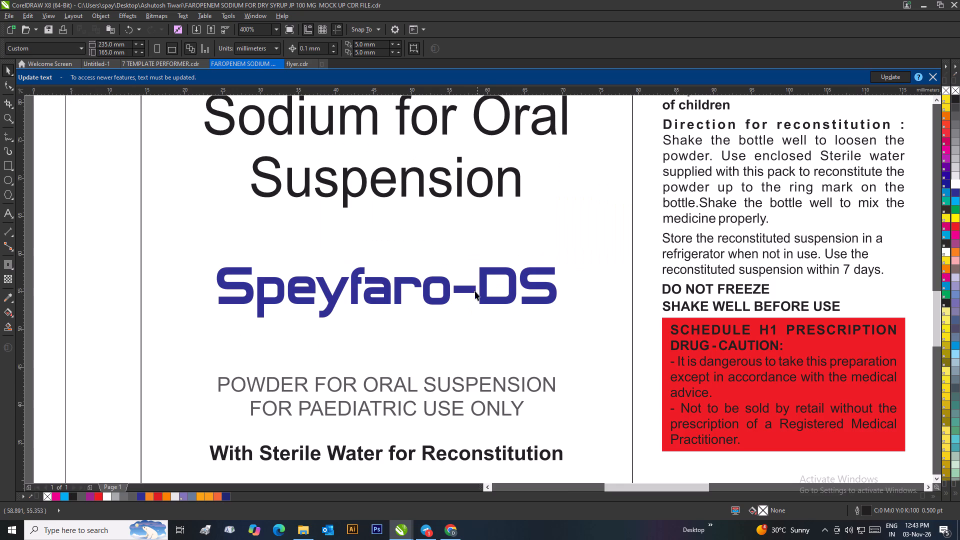
{"action": "scroll", "coordinate": [469, 303], "scroll_direction": "down", "scroll_amount": 2}
{"action": "scroll", "coordinate": [488, 285], "scroll_direction": "up", "scroll_amount": 1}
{"action": "scroll", "coordinate": [477, 295], "scroll_direction": "down", "scroll_amount": 2}
{"action": "scroll", "coordinate": [587, 305], "scroll_direction": "up", "scroll_amount": 1}
Group all the pieces of the orange flavour artwork on the front panel into one object.
{"action": "left_click", "coordinate": [271, 320]}
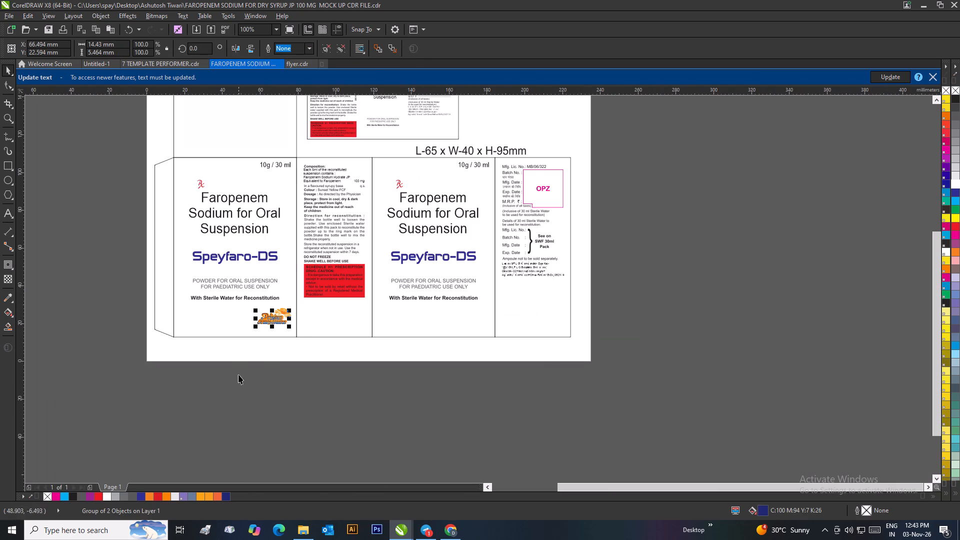
{"action": "left_click_drag", "start_coordinate": [238, 375], "coordinate": [295, 301]}
{"action": "key", "text": "ctrl+g"}
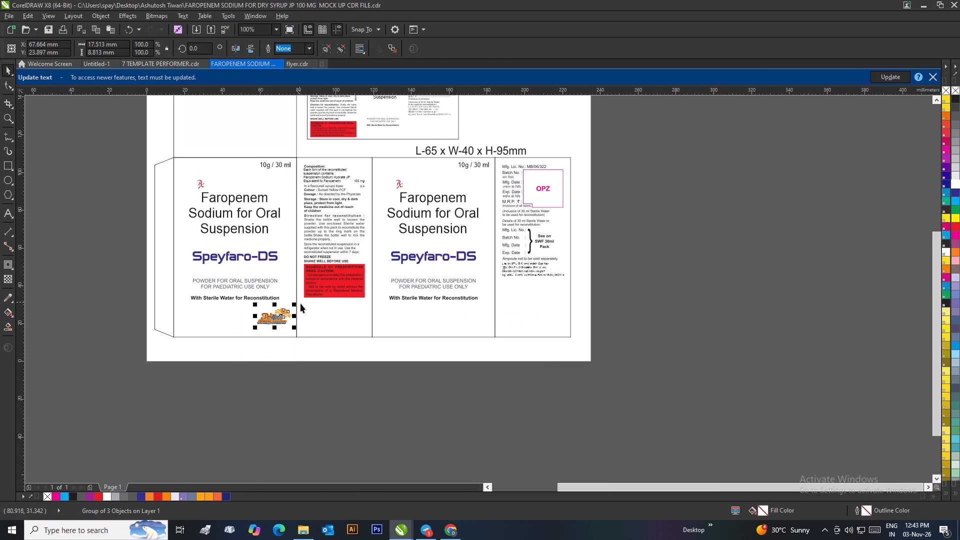
Copy the grouped orange flavour artwork to the matching lower corner of the second Speyfaro-DS main panel, at about X 171.4 mm.
{"action": "left_click_drag", "start_coordinate": [275, 316], "coordinate": [471, 316]}
{"action": "right_click_drag", "start_coordinate": [471, 316], "coordinate": [471, 321]}
{"action": "key", "text": "ctrl+g"}
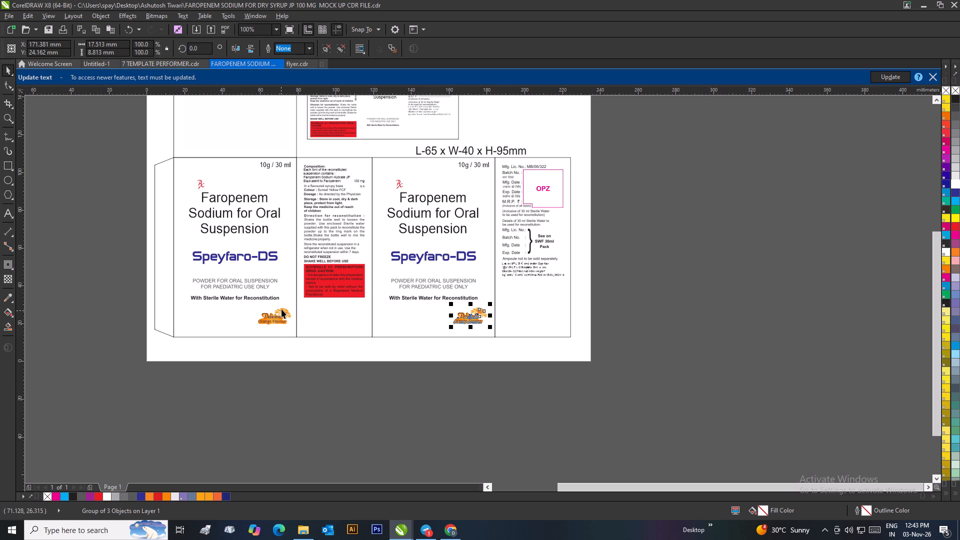
Align the top edges of the two orange flavour artworks and check their level with a temporary horizontal guideline.
{"action": "left_click", "coordinate": [284, 307], "text": "shift"}
{"action": "key", "text": "t"}
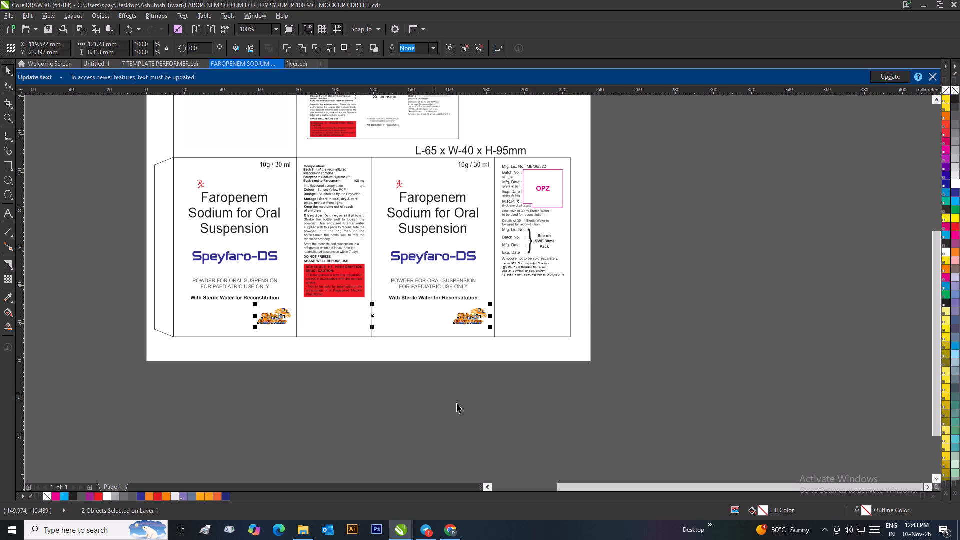
{"action": "left_click", "coordinate": [507, 417]}
{"action": "scroll", "coordinate": [455, 314], "scroll_direction": "up", "scroll_amount": 1}
{"action": "left_click", "coordinate": [479, 299]}
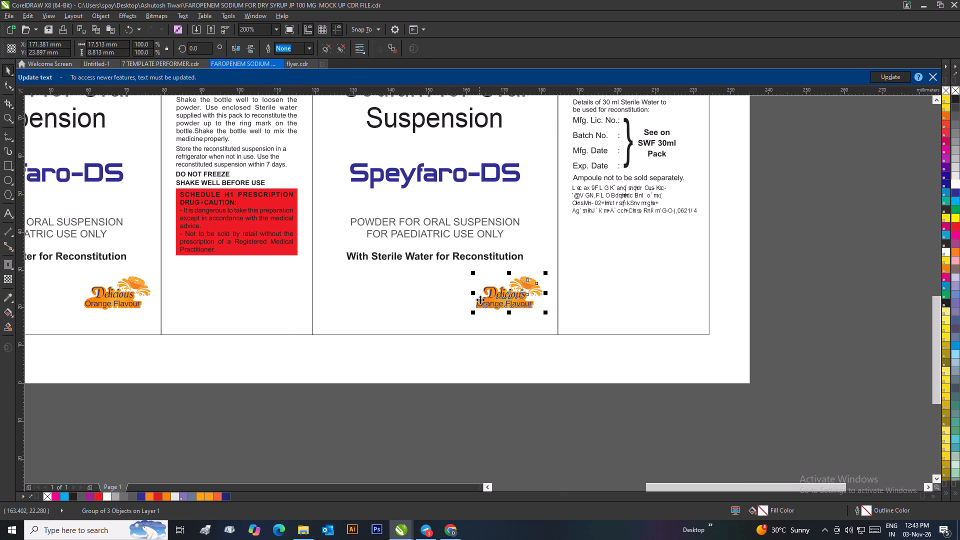
{"action": "left_click", "coordinate": [143, 280], "text": "shift"}
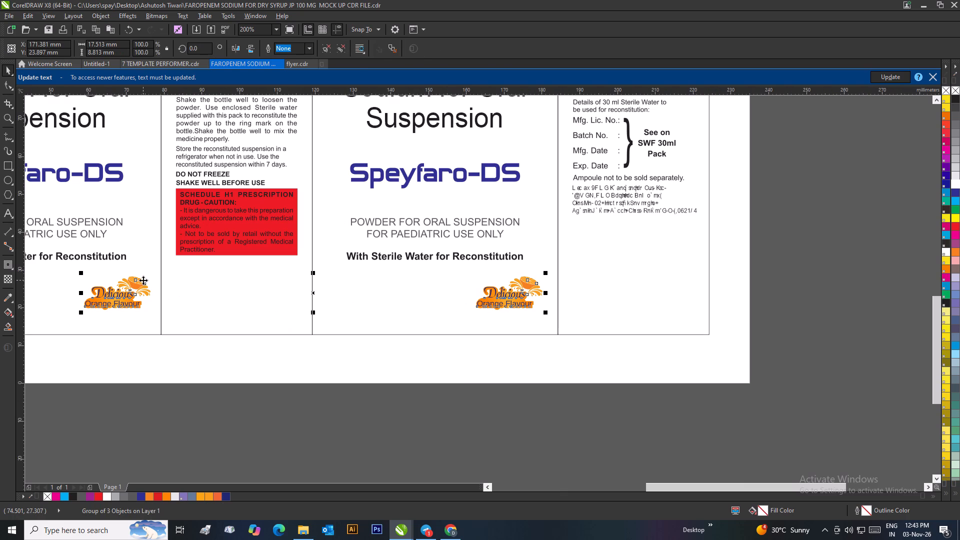
{"action": "key", "text": "t"}
{"action": "left_click", "coordinate": [487, 436]}
{"action": "left_click_drag", "start_coordinate": [459, 90], "coordinate": [464, 301]}
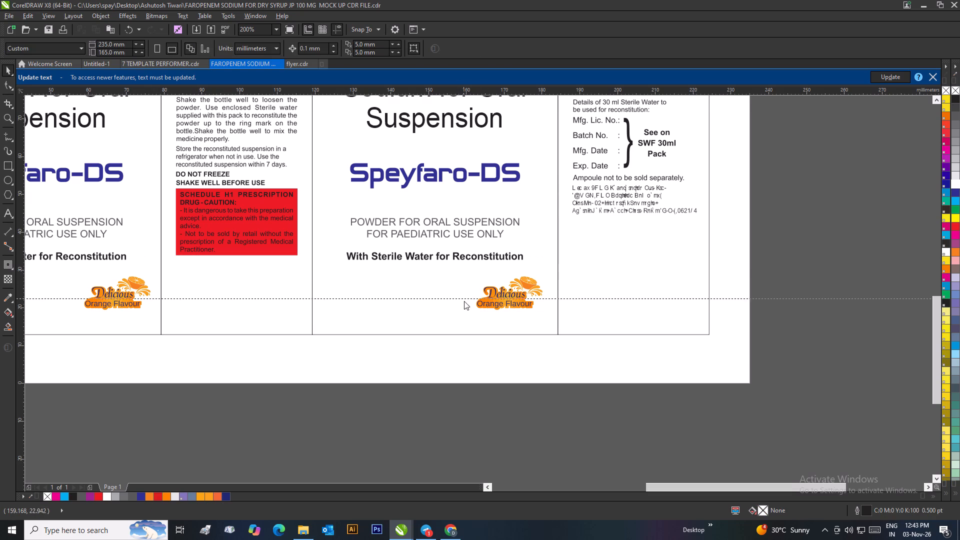
{"action": "left_click_drag", "start_coordinate": [464, 301], "coordinate": [506, 86]}
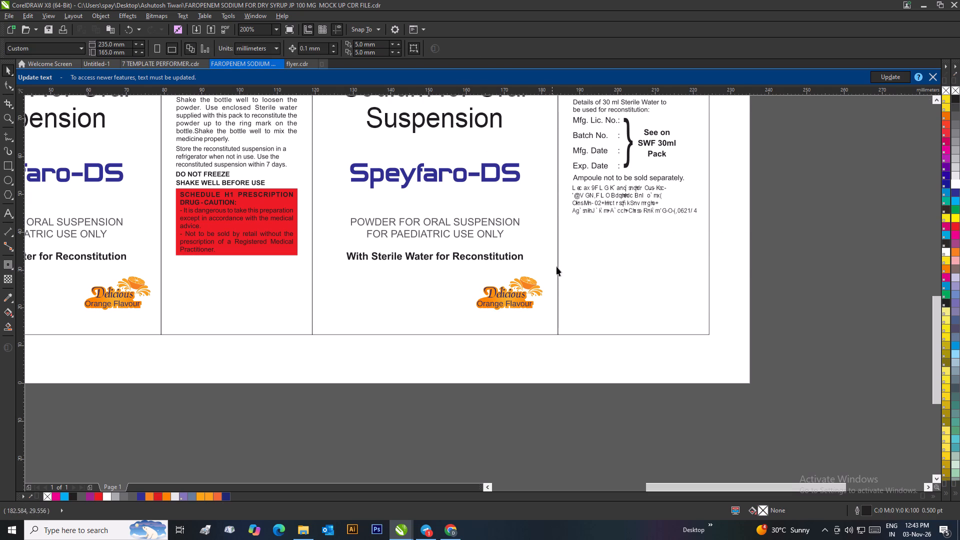
Draw a spacer rectangle about 2.7 × 7.2 mm between the orange splash and the front panel's right edge.
{"action": "left_click", "coordinate": [5, 165]}
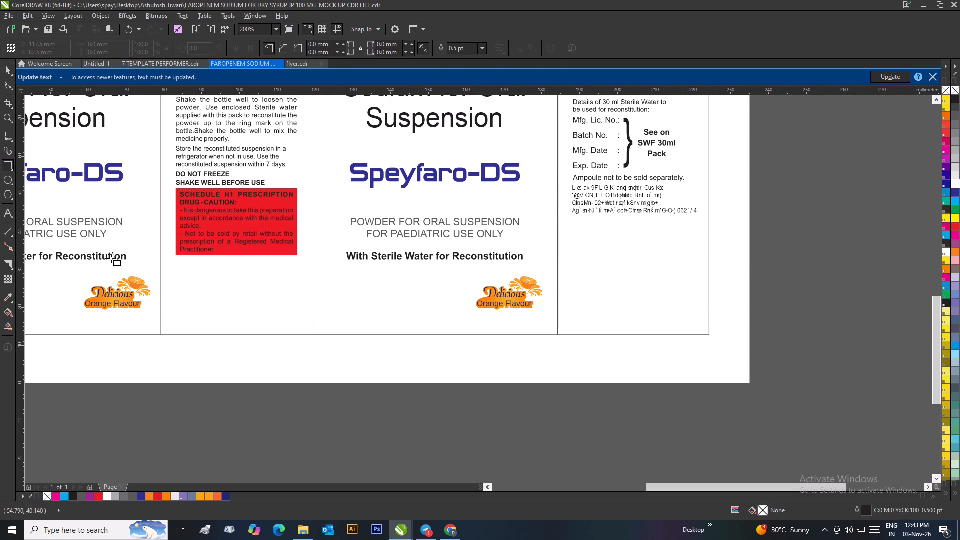
{"action": "scroll", "coordinate": [130, 296], "scroll_direction": "up", "scroll_amount": 3}
{"action": "left_click_drag", "start_coordinate": [605, 163], "coordinate": [630, 291]}
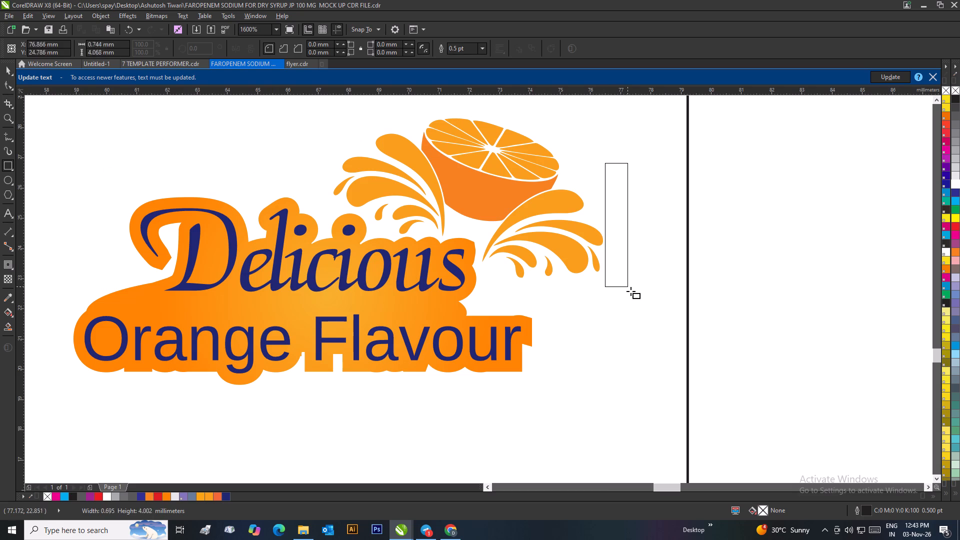
{"action": "left_click_drag", "start_coordinate": [630, 291], "coordinate": [687, 381]}
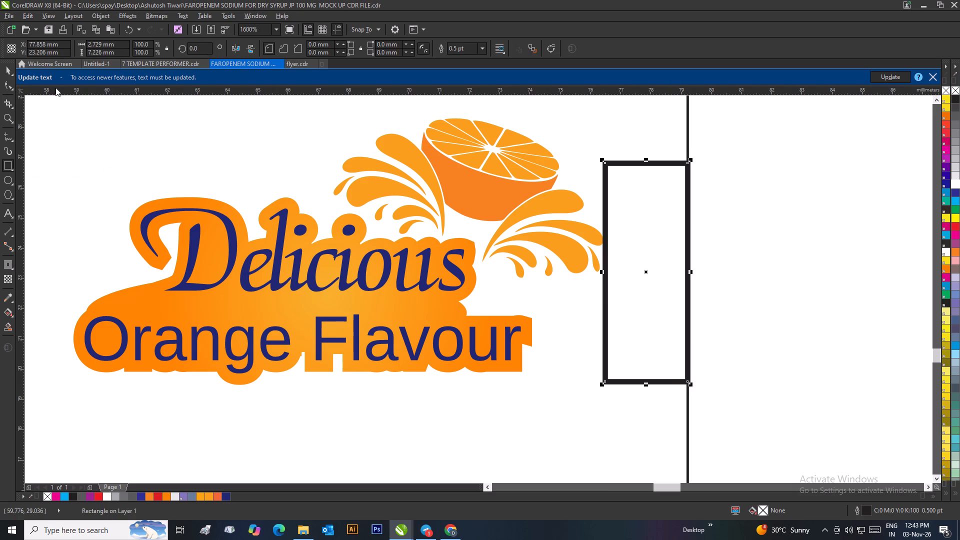
{"action": "left_click", "coordinate": [10, 68]}
Set the spacer rectangle's outline width to Hairline.
{"action": "scroll", "coordinate": [609, 247], "scroll_direction": "up", "scroll_amount": 1}
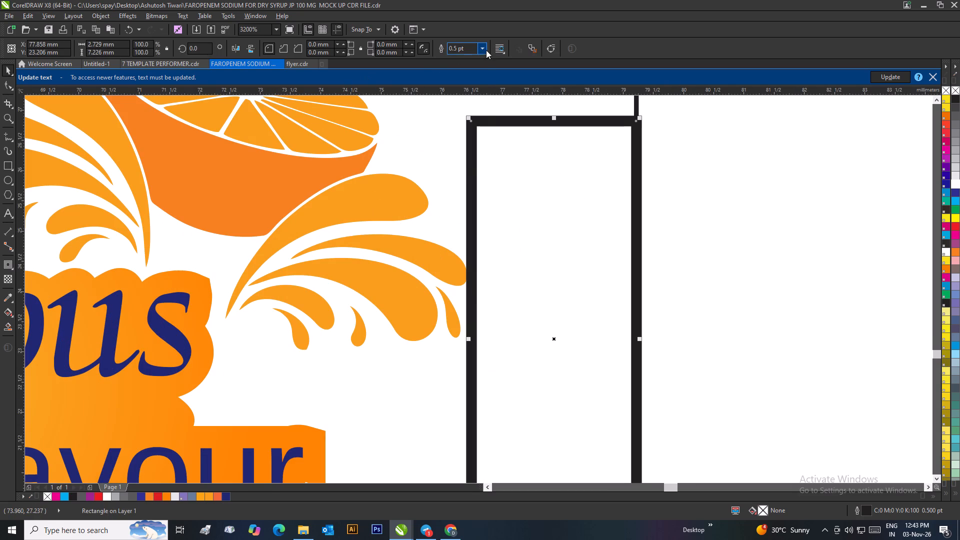
{"action": "left_click", "coordinate": [486, 50]}
{"action": "left_click", "coordinate": [476, 67]}
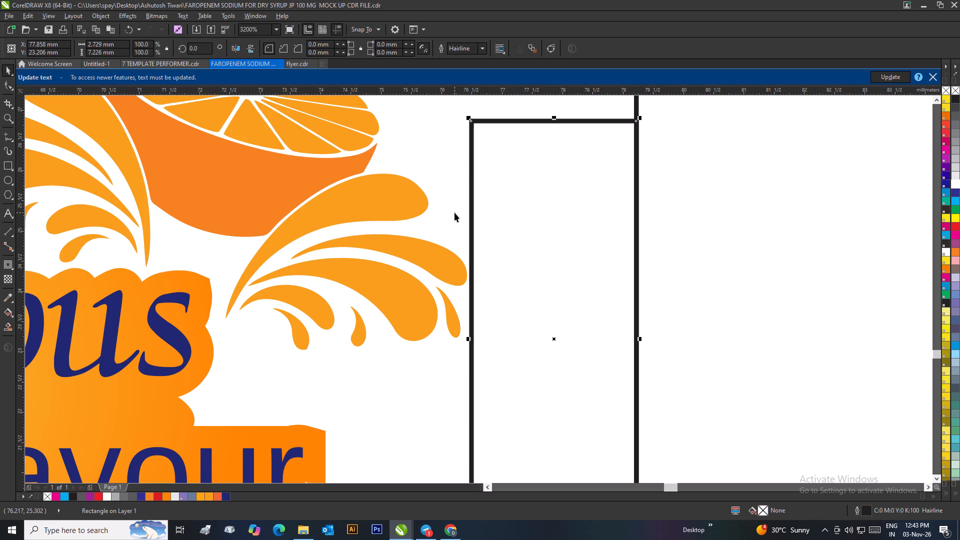
Align the spacer rectangle's right edge with the right edge of the 65 × 95 mm front panel.
{"action": "left_click", "coordinate": [454, 212], "text": "shift"}
{"action": "key", "text": "r"}
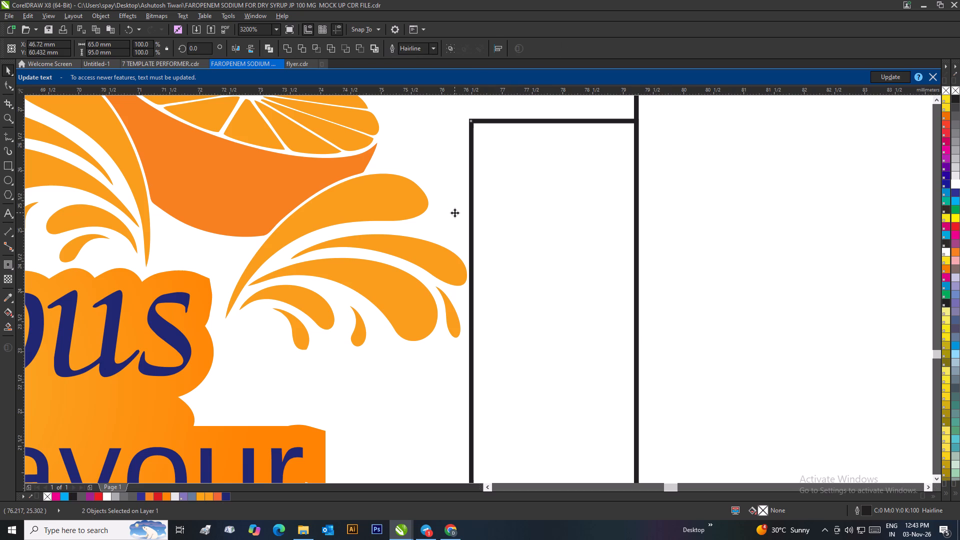
Move the spacer rectangle to the second 65 × 95 mm main panel and align it with that panel's right edge.
{"action": "scroll", "coordinate": [454, 212], "scroll_direction": "down", "scroll_amount": 3}
{"action": "left_click", "coordinate": [501, 403]}
{"action": "scroll", "coordinate": [473, 311], "scroll_direction": "down", "scroll_amount": 2}
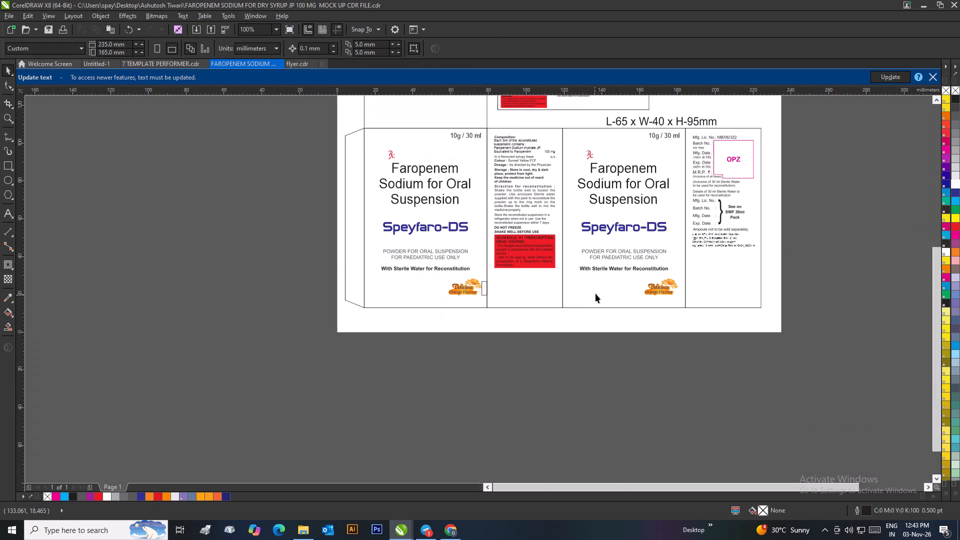
{"action": "scroll", "coordinate": [597, 290], "scroll_direction": "up", "scroll_amount": 1}
{"action": "left_click_drag", "start_coordinate": [254, 281], "coordinate": [655, 279]}
{"action": "scroll", "coordinate": [658, 278], "scroll_direction": "up", "scroll_amount": 3}
{"action": "left_click", "coordinate": [384, 295], "text": "shift"}
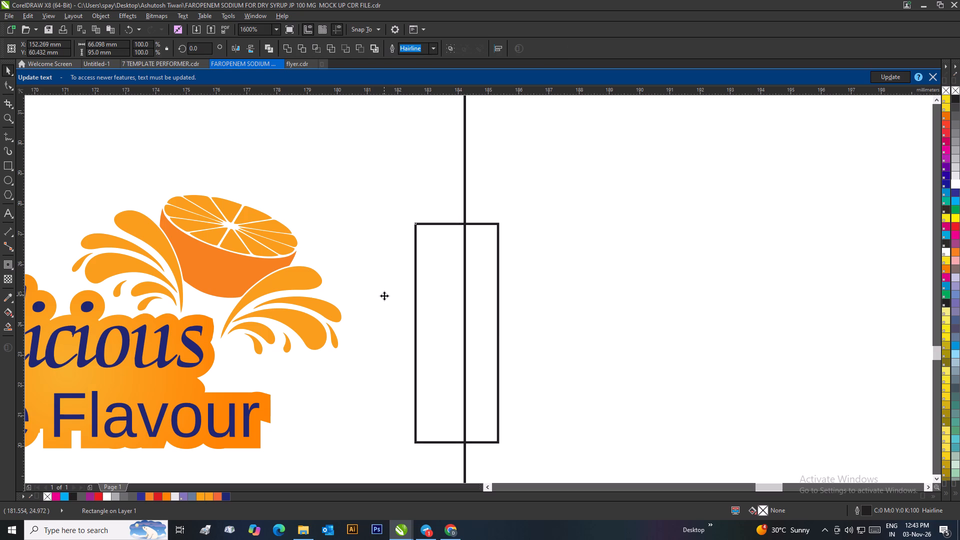
{"action": "key", "text": "r"}
{"action": "scroll", "coordinate": [384, 295], "scroll_direction": "down", "scroll_amount": 2}
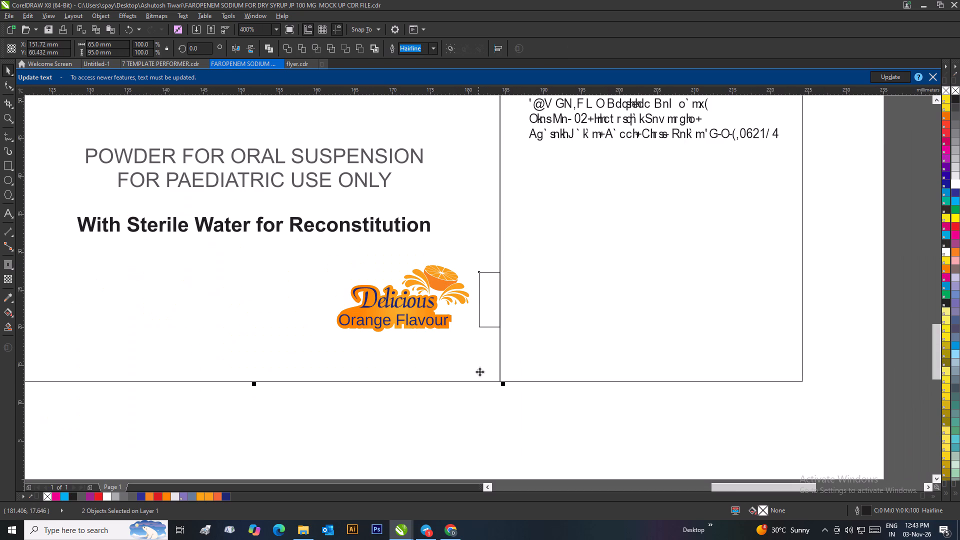
Nudge the second main panel's orange flavour artwork right to X 172.681 mm so its splash meets the spacer rectangle's left edge.
{"action": "scroll", "coordinate": [451, 443], "scroll_direction": "down", "scroll_amount": 1}
{"action": "left_click_drag", "start_coordinate": [473, 316], "coordinate": [472, 311]}
{"action": "left_click_drag", "start_coordinate": [388, 339], "coordinate": [479, 191]}
{"action": "scroll", "coordinate": [483, 208], "scroll_direction": "up", "scroll_amount": 2}
{"action": "left_click", "coordinate": [471, 291]}
{"action": "key", "text": "Right"}
{"action": "key", "text": "Right"}
{"action": "key", "text": "Right"}
{"action": "key", "text": "Right"}
{"action": "key", "text": "Right"}
{"action": "key", "text": "Right"}
{"action": "key", "text": "Right"}
{"action": "key", "text": "Right"}
{"action": "key", "text": "Right"}
{"action": "key", "text": "Right"}
{"action": "key", "text": "Right"}
{"action": "key", "text": "Right"}
{"action": "key", "text": "Right"}
{"action": "key", "text": "Right"}
{"action": "key", "text": "Right"}
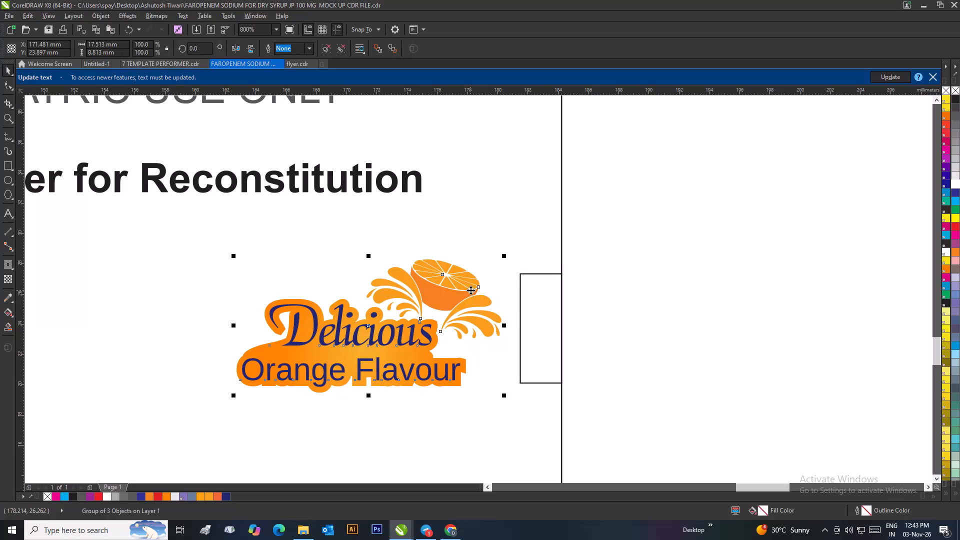
{"action": "key", "text": "Left"}
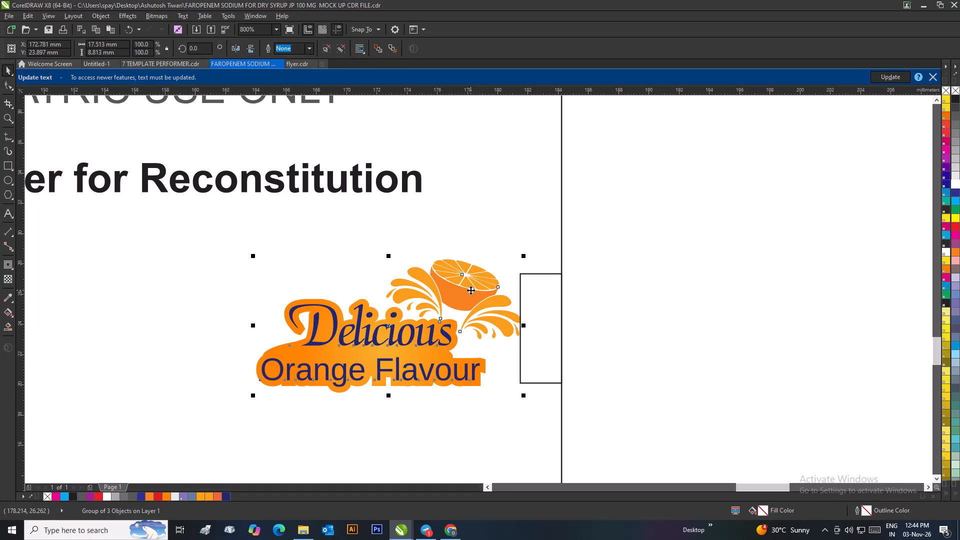
{"action": "key", "text": "Left"}
{"action": "scroll", "coordinate": [550, 344], "scroll_direction": "up", "scroll_amount": 2}
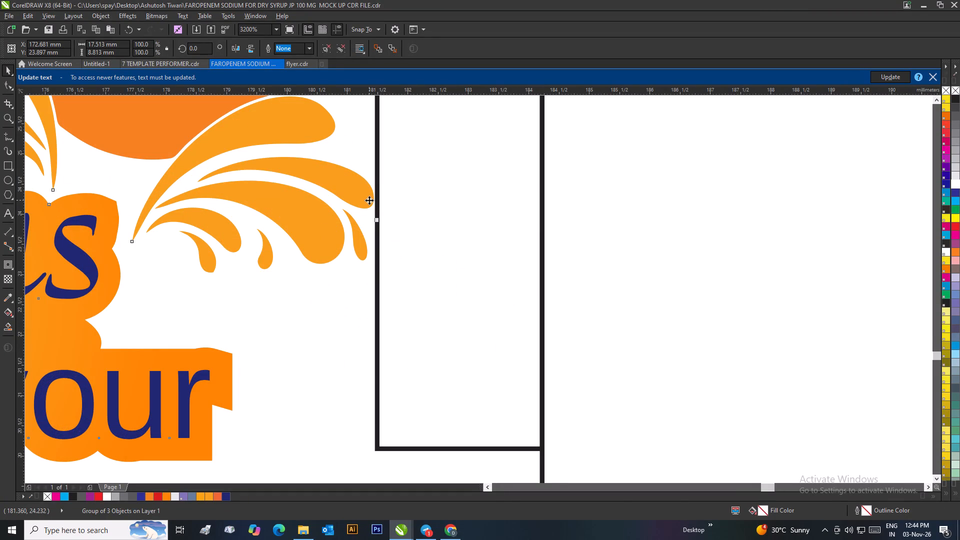
{"action": "left_click", "coordinate": [358, 189]}
{"action": "key", "text": "Left"}
{"action": "key", "text": "Right"}
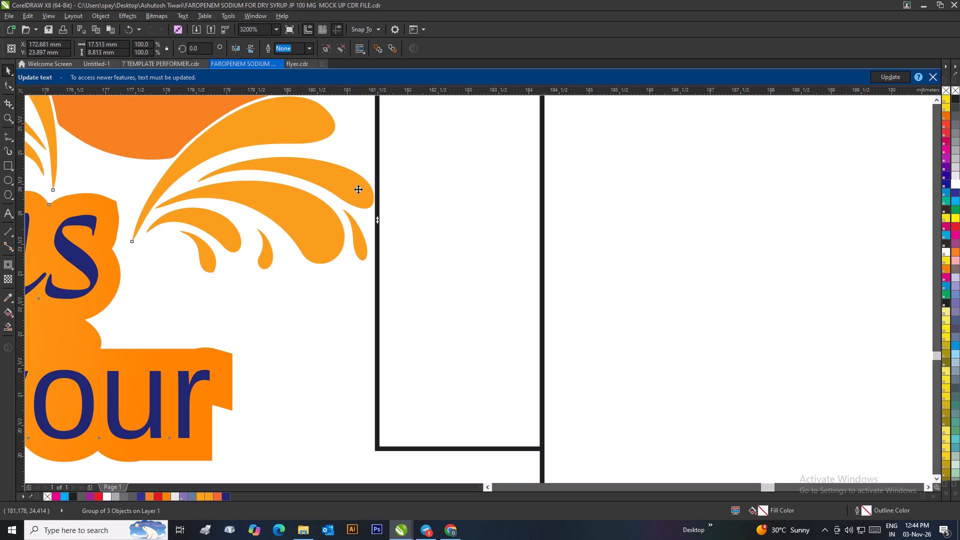
Delete the spacer rectangle beside the second main panel's orange flavour artwork.
{"action": "scroll", "coordinate": [474, 203], "scroll_direction": "down", "scroll_amount": 2}
{"action": "scroll", "coordinate": [478, 296], "scroll_direction": "down", "scroll_amount": 2}
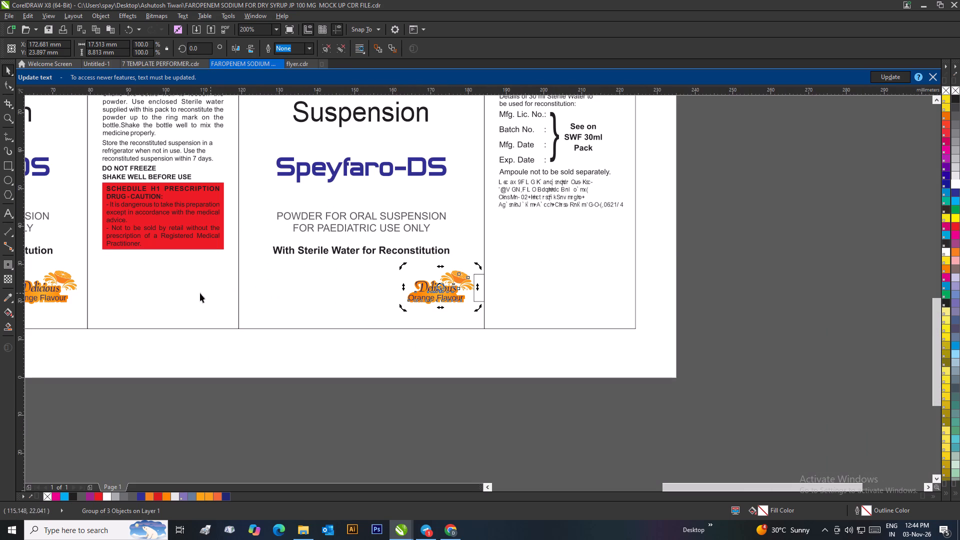
{"action": "left_click", "coordinate": [472, 425]}
{"action": "left_click", "coordinate": [478, 288]}
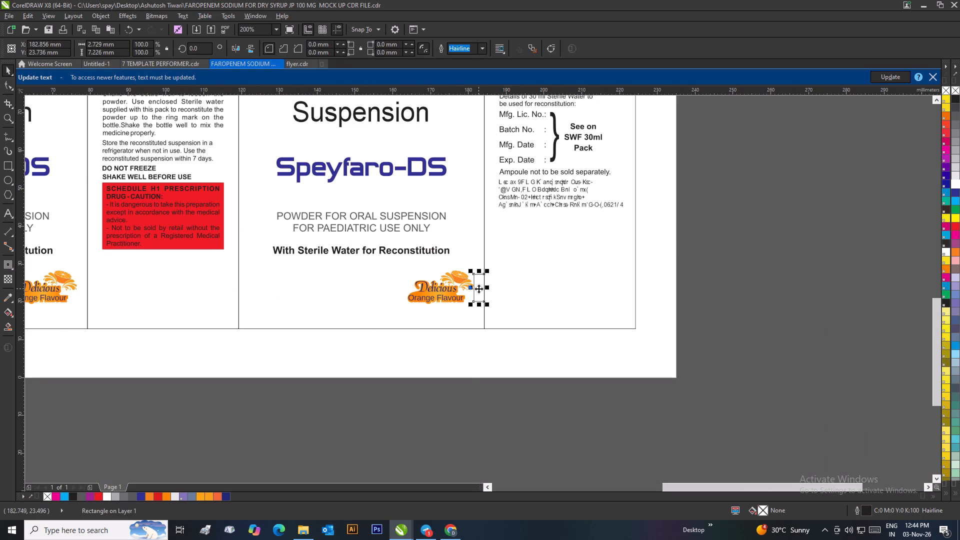
{"action": "key", "text": "Delete"}
{"action": "scroll", "coordinate": [470, 317], "scroll_direction": "down", "scroll_amount": 1}
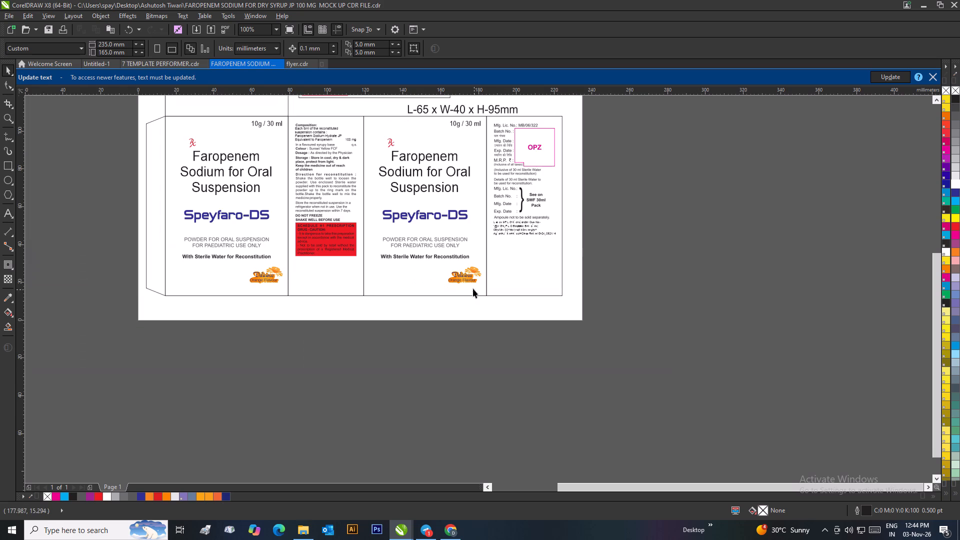
{"action": "left_click", "coordinate": [681, 257]}
Review the complete carton layout and the orange artwork placement on both main panels, using full-screen preview.
{"action": "scroll", "coordinate": [355, 243], "scroll_direction": "down", "scroll_amount": 1}
{"action": "scroll", "coordinate": [539, 259], "scroll_direction": "up", "scroll_amount": 1}
{"action": "scroll", "coordinate": [479, 289], "scroll_direction": "down", "scroll_amount": 1}
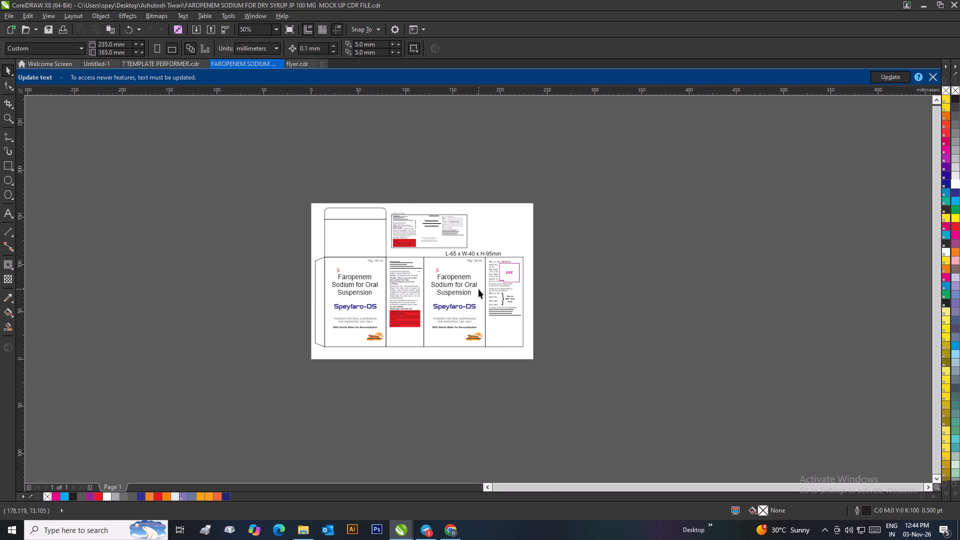
{"action": "scroll", "coordinate": [478, 287], "scroll_direction": "up", "scroll_amount": 1}
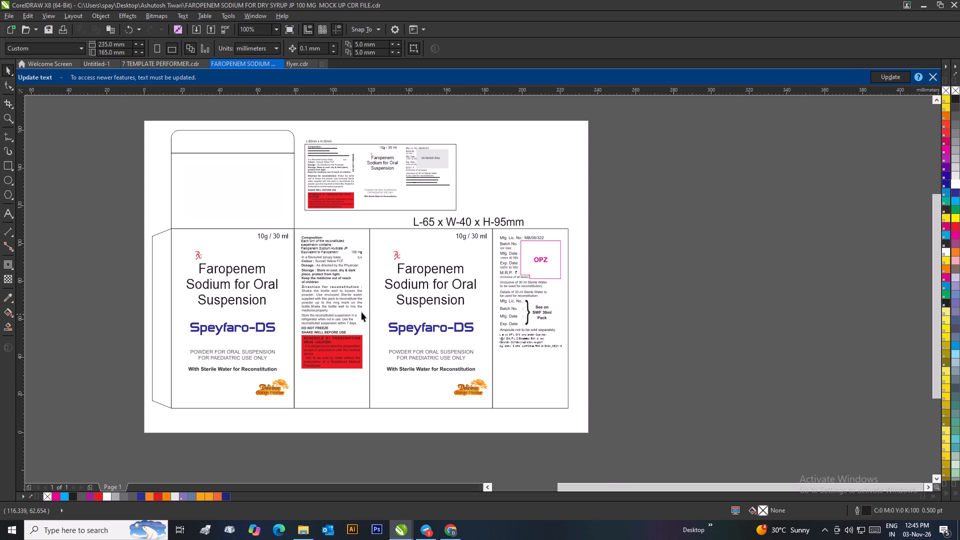
{"action": "scroll", "coordinate": [361, 305], "scroll_direction": "up", "scroll_amount": 1}
{"action": "scroll", "coordinate": [478, 289], "scroll_direction": "down", "scroll_amount": 1}
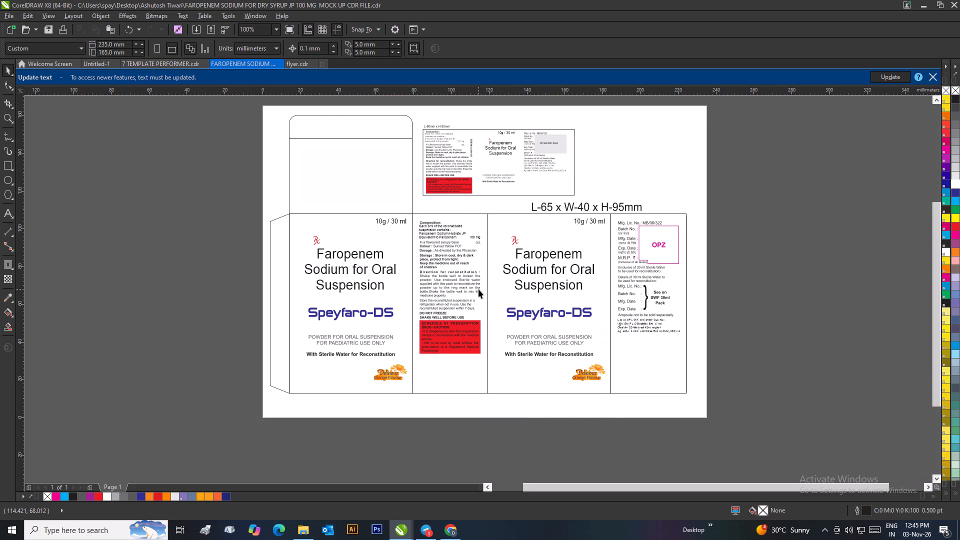
{"action": "scroll", "coordinate": [478, 289], "scroll_direction": "up", "scroll_amount": 1}
{"action": "key", "text": "F9"}
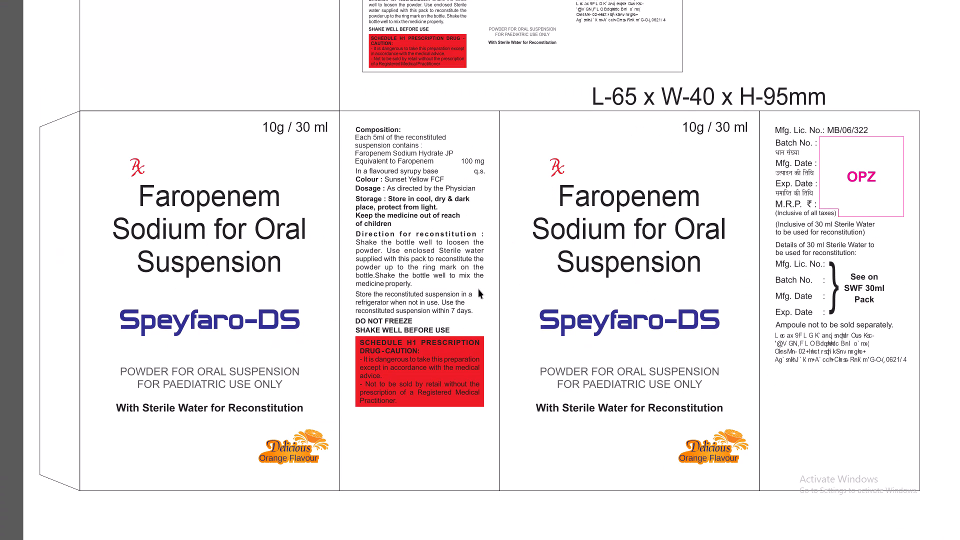
{"action": "scroll", "coordinate": [440, 141], "scroll_direction": "down", "scroll_amount": 2}
{"action": "left_click", "coordinate": [442, 148]}
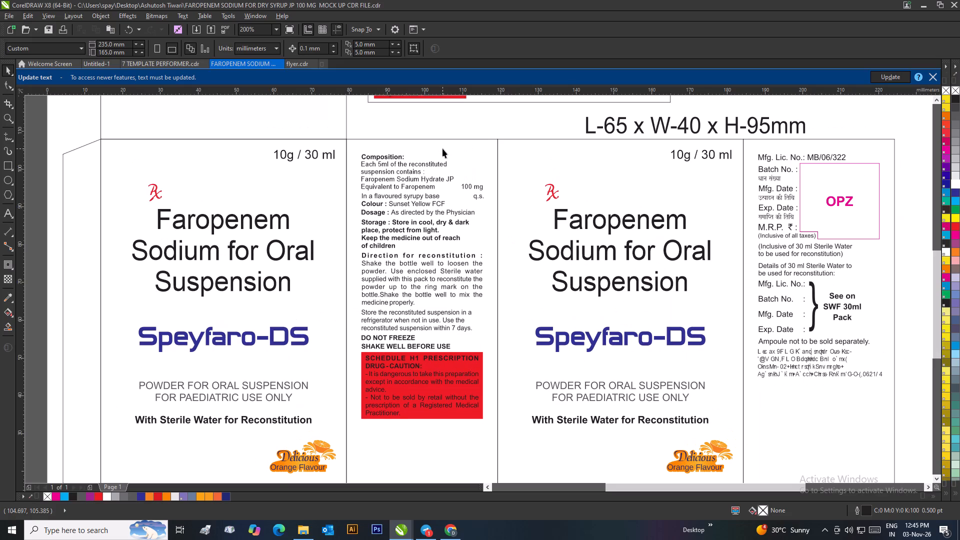
{"action": "scroll", "coordinate": [442, 148], "scroll_direction": "down", "scroll_amount": 1}
{"action": "scroll", "coordinate": [489, 309], "scroll_direction": "up", "scroll_amount": 1}
{"action": "scroll", "coordinate": [478, 289], "scroll_direction": "down", "scroll_amount": 1}
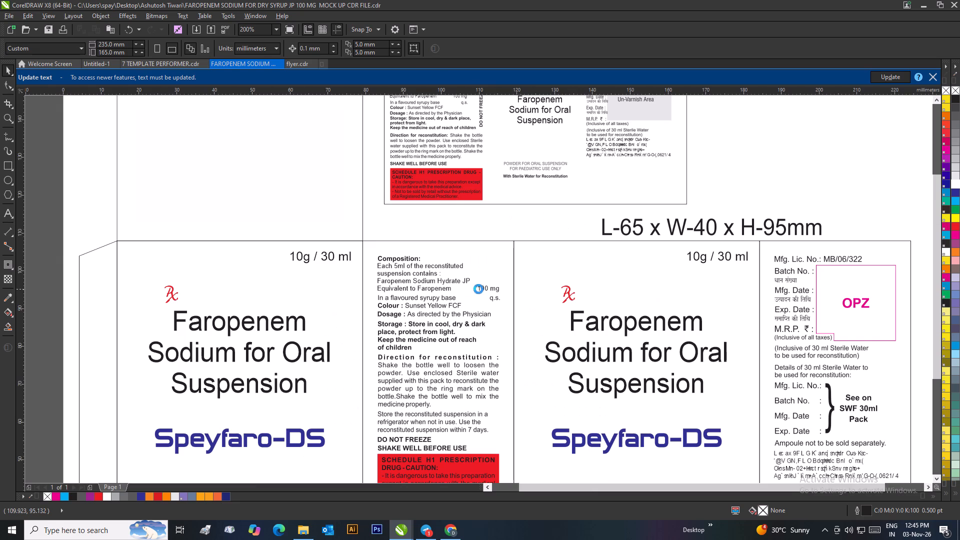
{"action": "scroll", "coordinate": [490, 299], "scroll_direction": "up", "scroll_amount": 1}
{"action": "scroll", "coordinate": [479, 289], "scroll_direction": "down", "scroll_amount": 1}
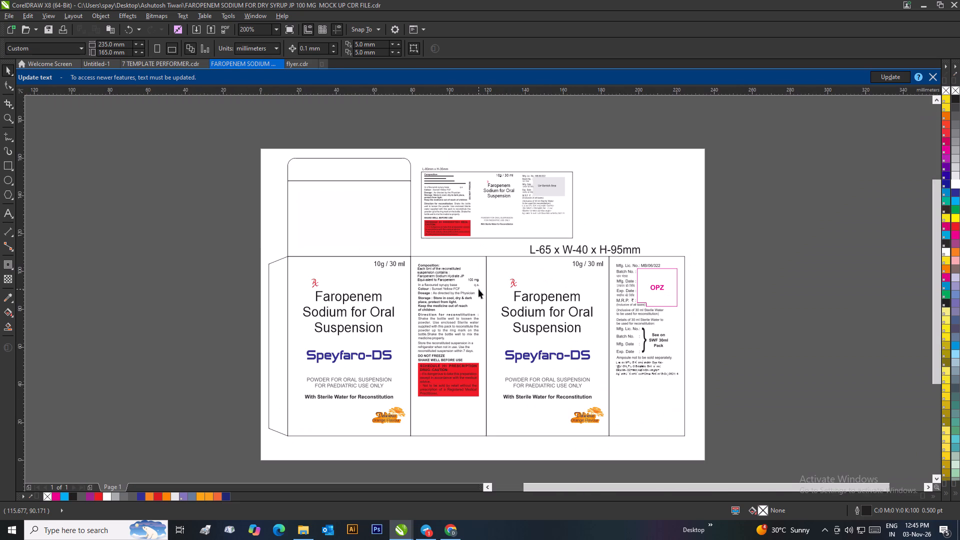
{"action": "key", "text": "F9"}
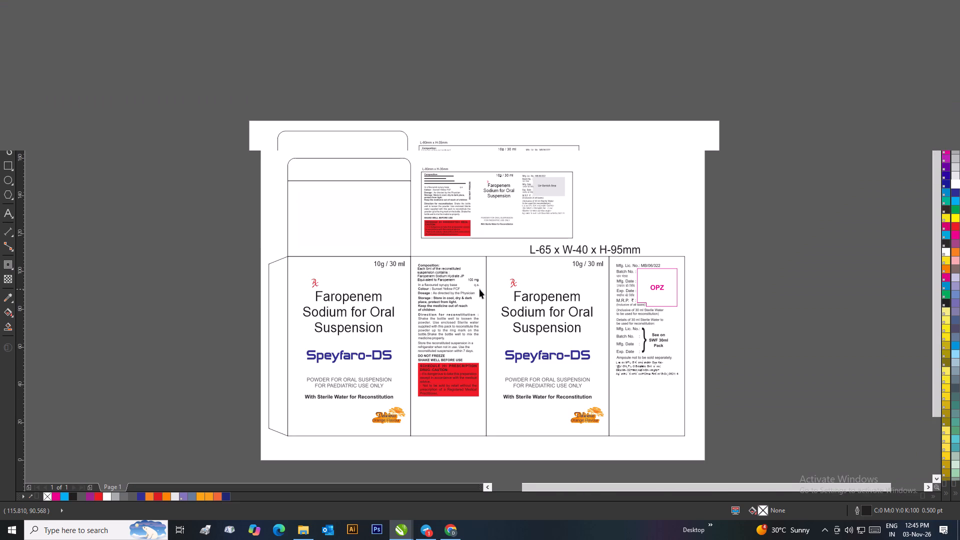
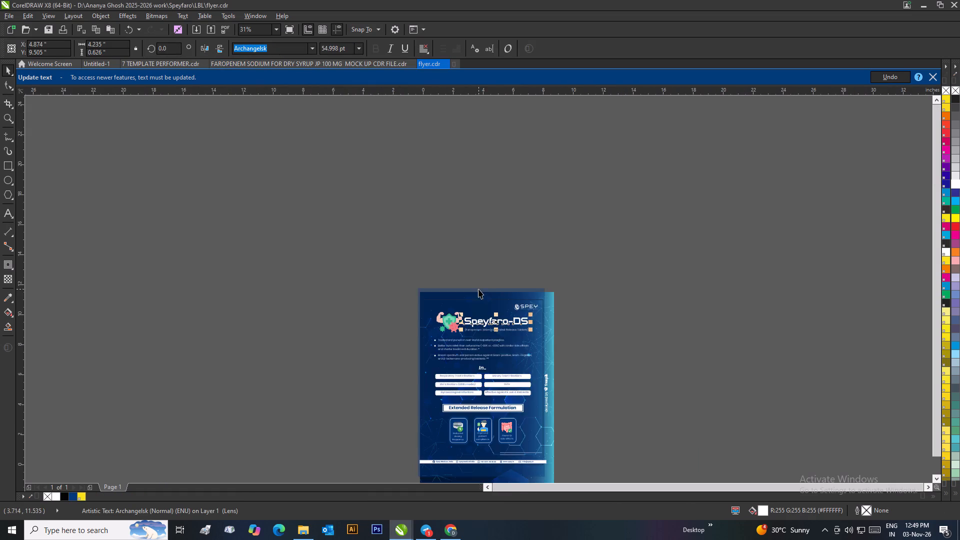
{"action": "scroll", "coordinate": [486, 321], "scroll_direction": "down", "scroll_amount": 2}
{"action": "scroll", "coordinate": [491, 311], "scroll_direction": "up", "scroll_amount": 1}
{"action": "left_click", "coordinate": [446, 66]}
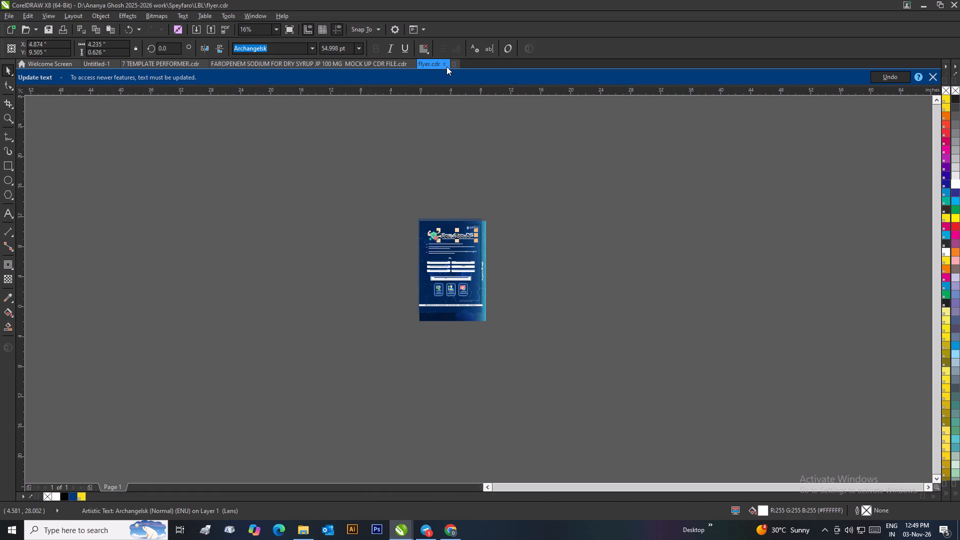
{"action": "left_click", "coordinate": [444, 62]}
{"action": "left_click", "coordinate": [490, 154]}
{"action": "left_click", "coordinate": [488, 288]}
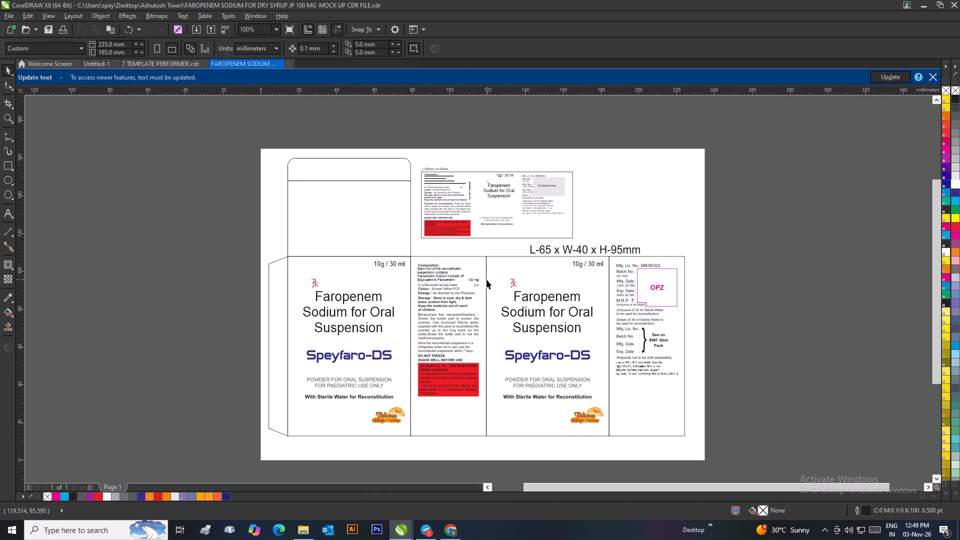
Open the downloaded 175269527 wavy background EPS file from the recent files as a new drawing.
{"action": "key", "text": "ctrl+o"}
{"action": "scroll", "coordinate": [13, 88], "scroll_direction": "up", "scroll_amount": 7}
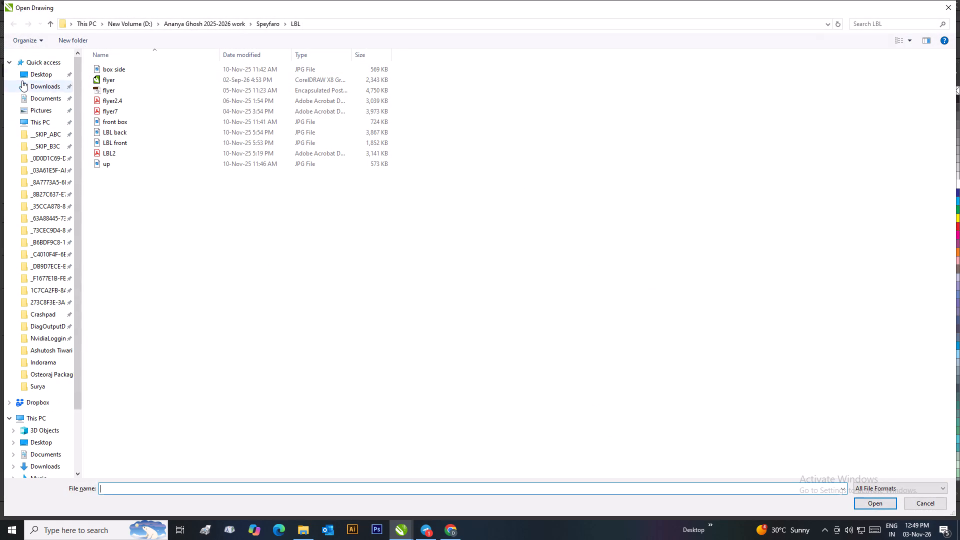
{"action": "scroll", "coordinate": [22, 80], "scroll_direction": "up", "scroll_amount": 4}
{"action": "left_click", "coordinate": [39, 62]}
{"action": "double_click", "coordinate": [141, 225]}
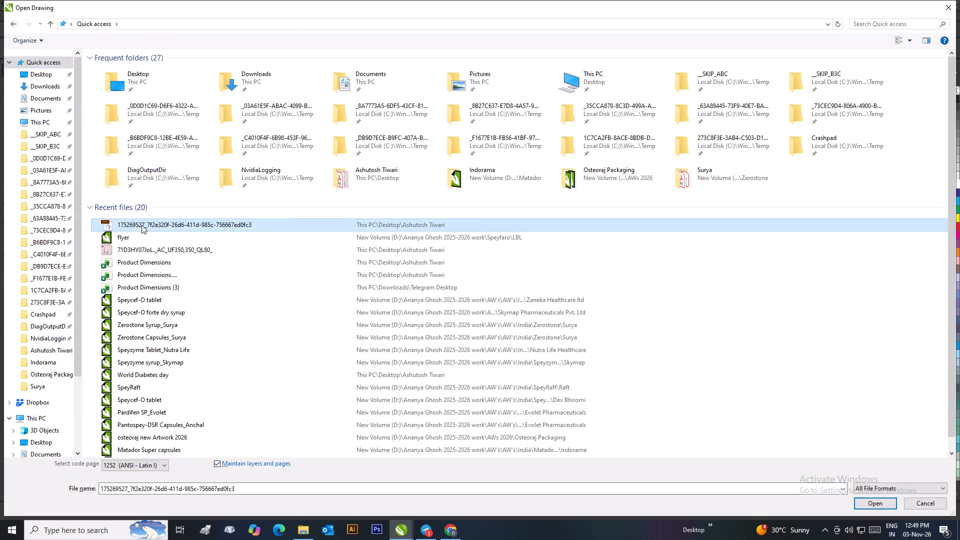
{"action": "left_click", "coordinate": [453, 300]}
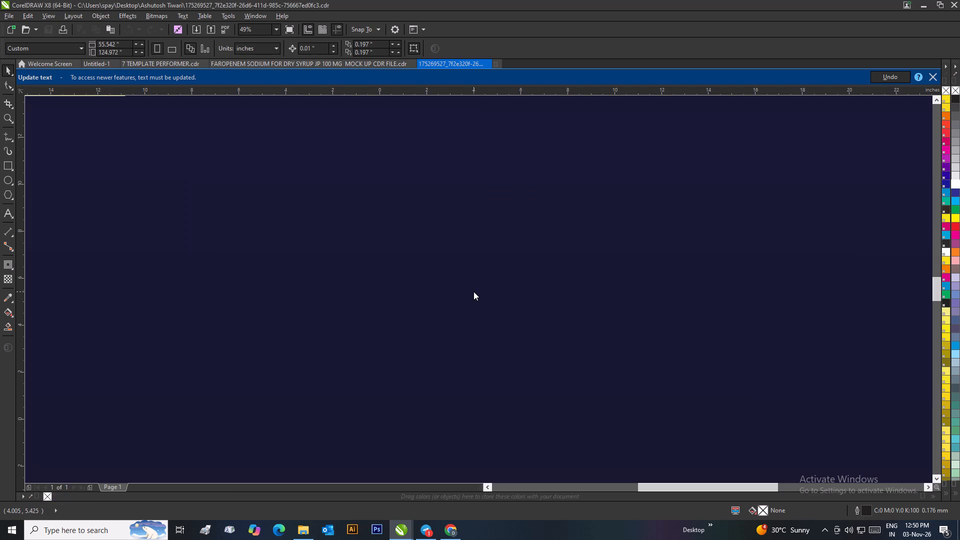
Delete the dark navy background from the wavy vector, keeping the blue and gold corner curves.
{"action": "scroll", "coordinate": [449, 163], "scroll_direction": "down", "scroll_amount": 4}
{"action": "scroll", "coordinate": [479, 304], "scroll_direction": "down", "scroll_amount": 2}
{"action": "scroll", "coordinate": [480, 284], "scroll_direction": "up", "scroll_amount": 3}
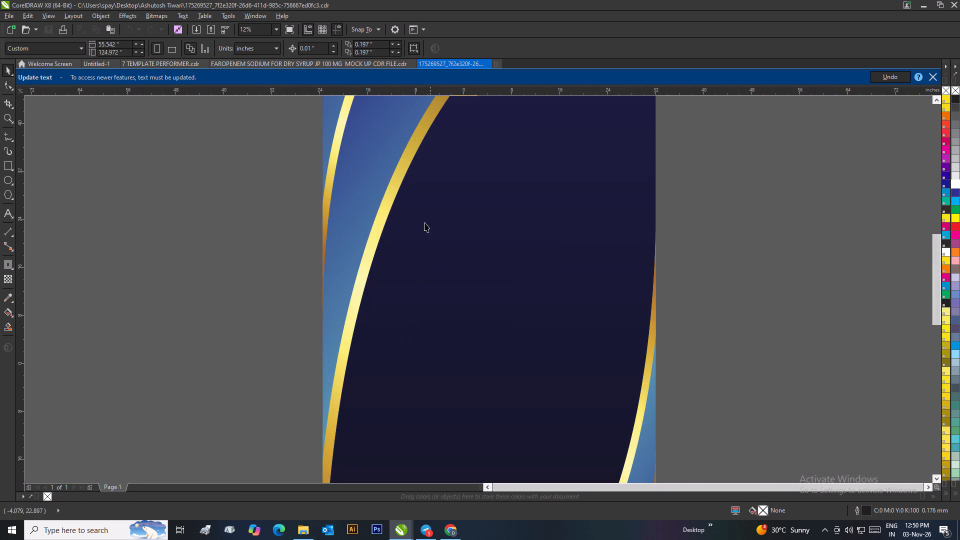
{"action": "scroll", "coordinate": [387, 216], "scroll_direction": "up", "scroll_amount": 4}
{"action": "scroll", "coordinate": [478, 289], "scroll_direction": "down", "scroll_amount": 9}
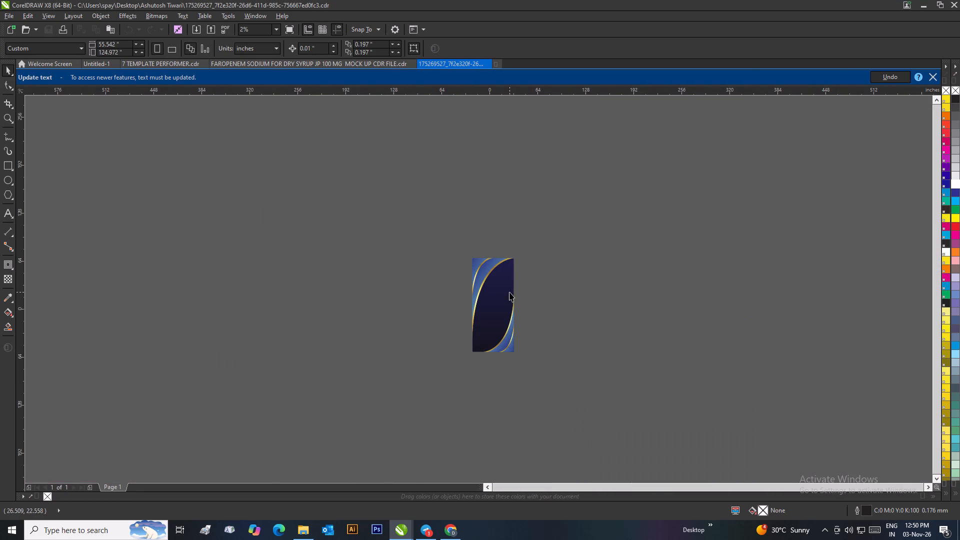
{"action": "left_click", "coordinate": [510, 292]}
{"action": "right_click", "coordinate": [510, 292]}
{"action": "double_click", "coordinate": [675, 201]}
{"action": "left_click_drag", "start_coordinate": [499, 284], "coordinate": [589, 286]}
{"action": "key", "text": "Delete"}
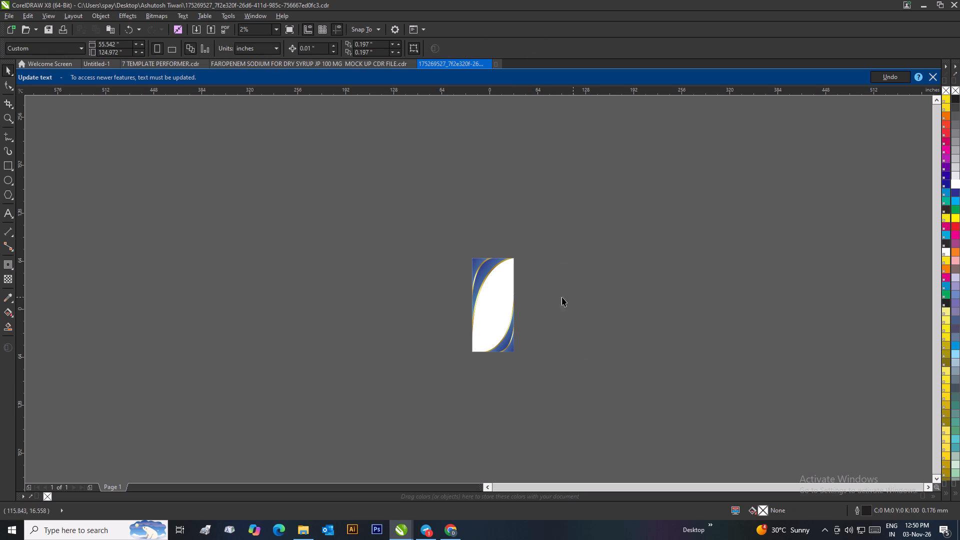
Move the vector's upper-left blue and gold curves off the page and group the four objects.
{"action": "scroll", "coordinate": [521, 285], "scroll_direction": "up", "scroll_amount": 2}
{"action": "scroll", "coordinate": [478, 289], "scroll_direction": "down", "scroll_amount": 1}
{"action": "left_click_drag", "start_coordinate": [362, 202], "coordinate": [483, 407]}
{"action": "left_click_drag", "start_coordinate": [422, 318], "coordinate": [297, 321]}
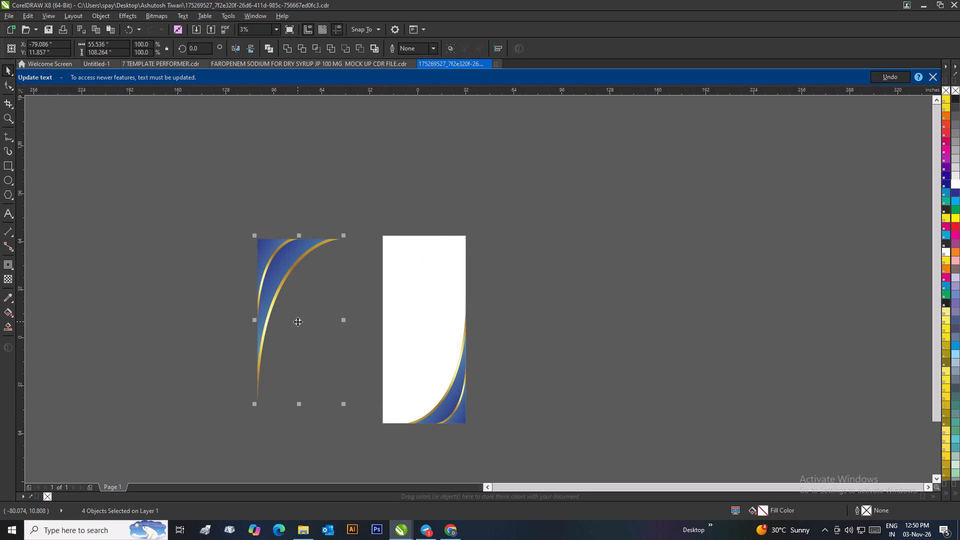
{"action": "left_click", "coordinate": [290, 192]}
{"action": "left_click_drag", "start_coordinate": [233, 209], "coordinate": [359, 415]}
{"action": "key", "text": "ctrl+g"}
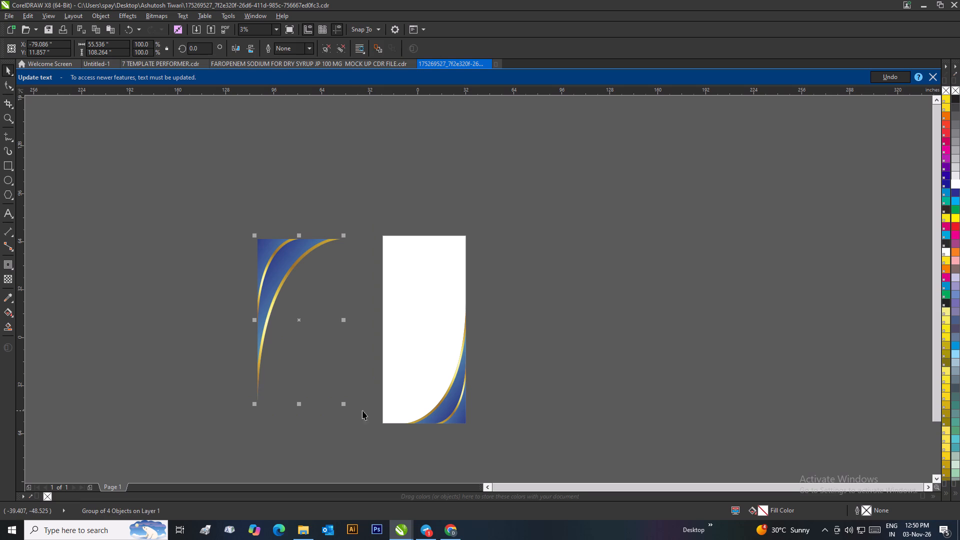
Shrink the curve group to about 27% and copy it into the Faropenem carton document, placing it beside the layout.
{"action": "left_click_drag", "start_coordinate": [345, 406], "coordinate": [284, 437]}
{"action": "right_click", "coordinate": [265, 247]}
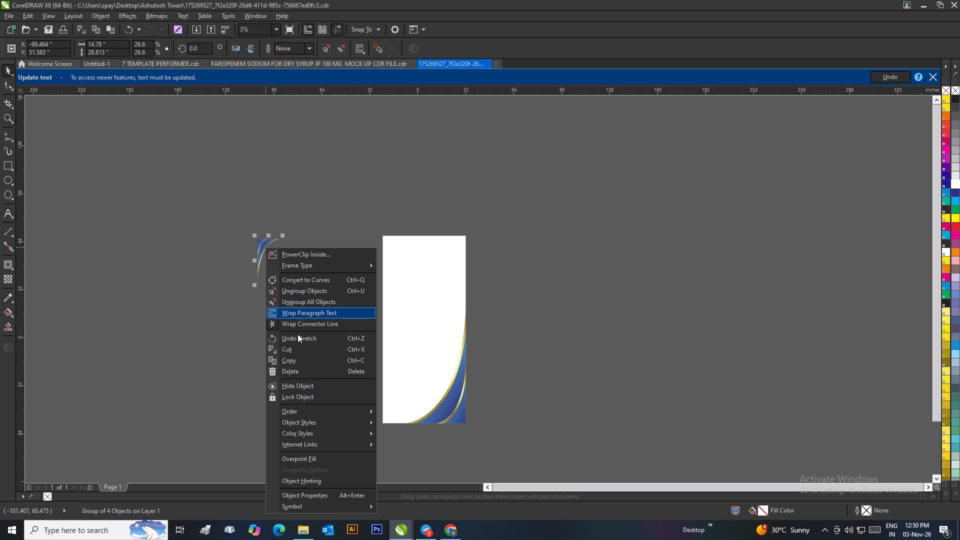
{"action": "left_click", "coordinate": [294, 362]}
{"action": "left_click", "coordinate": [235, 63]}
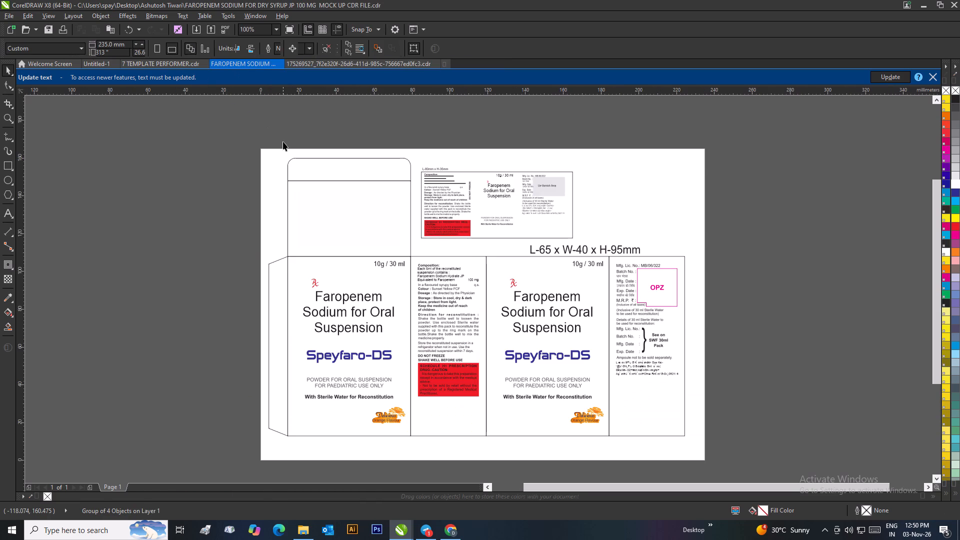
{"action": "key", "text": "ctrl+v"}
{"action": "scroll", "coordinate": [291, 141], "scroll_direction": "down", "scroll_amount": 2}
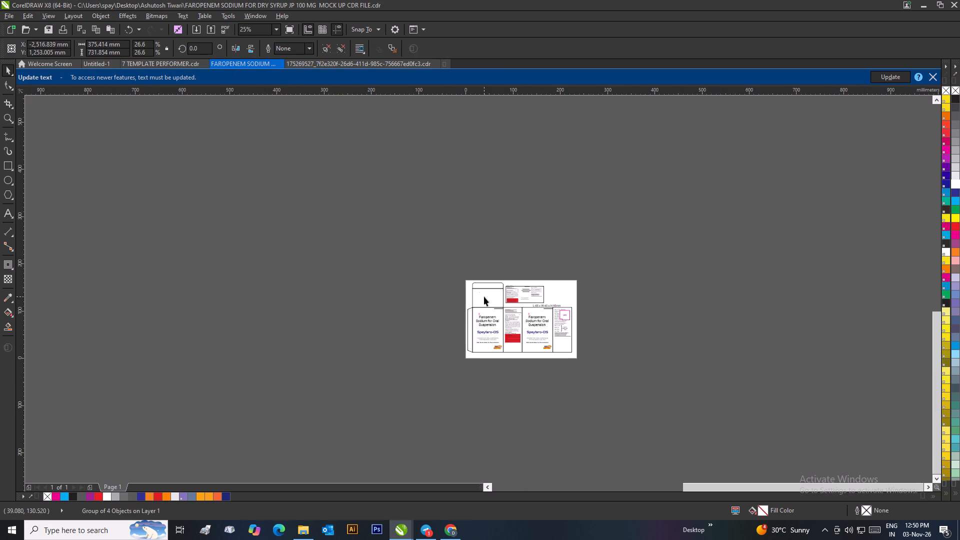
{"action": "scroll", "coordinate": [492, 302], "scroll_direction": "down", "scroll_amount": 2}
{"action": "left_click_drag", "start_coordinate": [167, 127], "coordinate": [341, 235]}
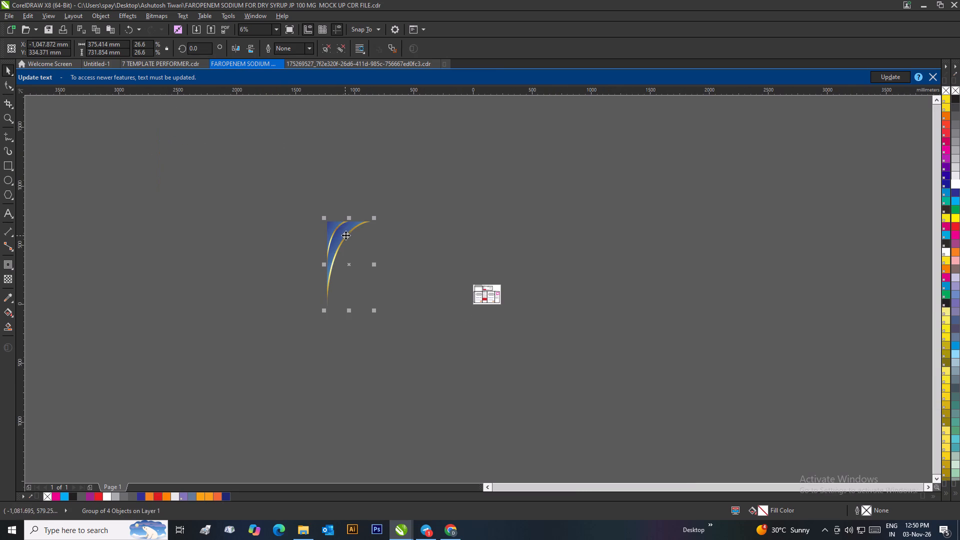
Rotate the curve group 90 degrees and mirror it so its solid corner is at the upper left.
{"action": "left_click_drag", "start_coordinate": [199, 44], "coordinate": [182, 48]}
{"action": "key", "text": "BackSpace"}
{"action": "type", "text": "90"}
{"action": "key", "text": "Return"}
{"action": "left_click", "coordinate": [232, 49]}
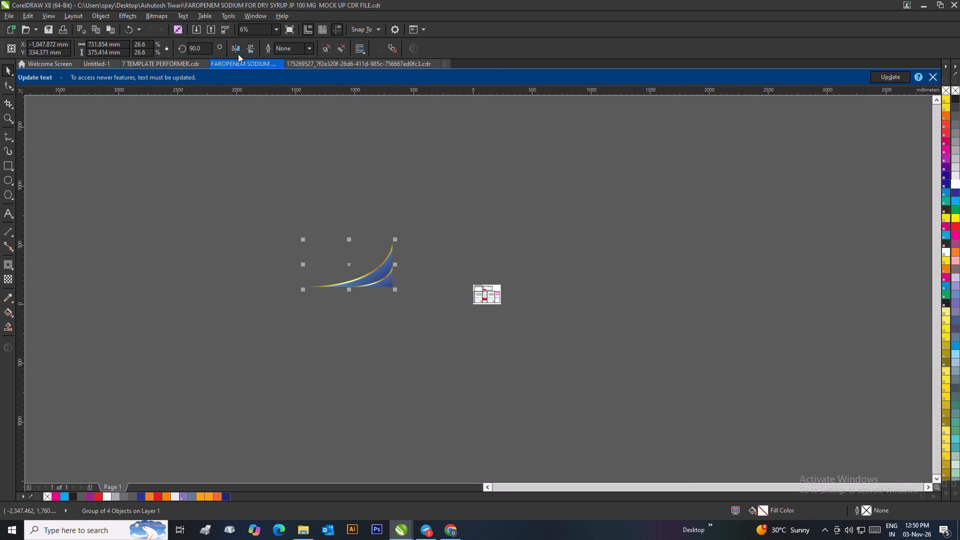
{"action": "left_click", "coordinate": [249, 48]}
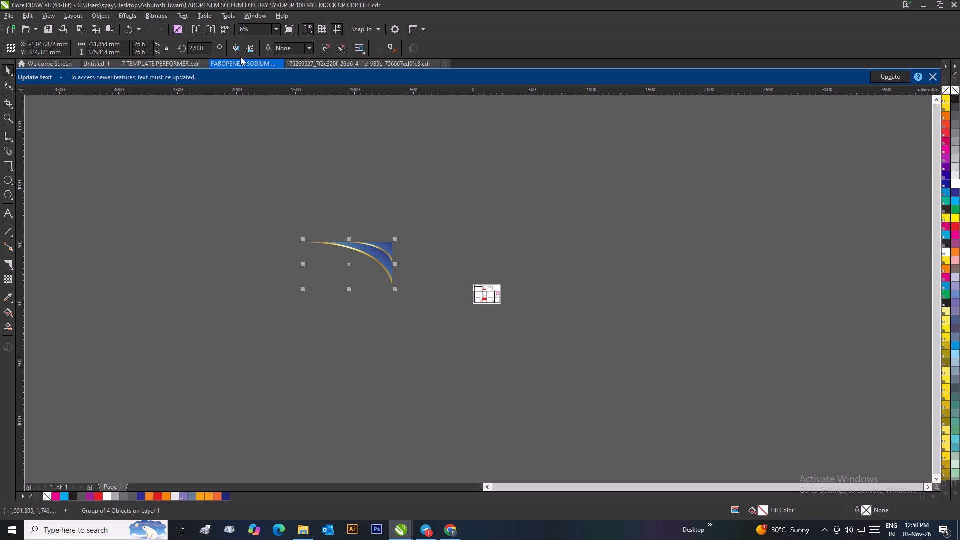
{"action": "left_click", "coordinate": [239, 52]}
{"action": "left_click", "coordinate": [323, 173]}
Shrink the curve group to about 67 by 34 mm and place it at the upper-left corner of the first main panel.
{"action": "left_click_drag", "start_coordinate": [324, 253], "coordinate": [409, 280]}
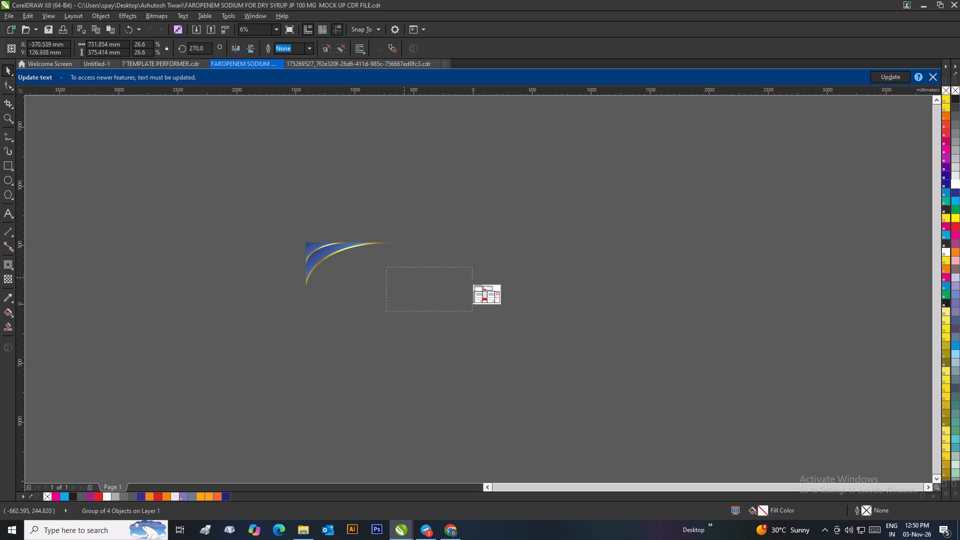
{"action": "left_click_drag", "start_coordinate": [409, 280], "coordinate": [463, 294]}
{"action": "scroll", "coordinate": [498, 297], "scroll_direction": "up", "scroll_amount": 1}
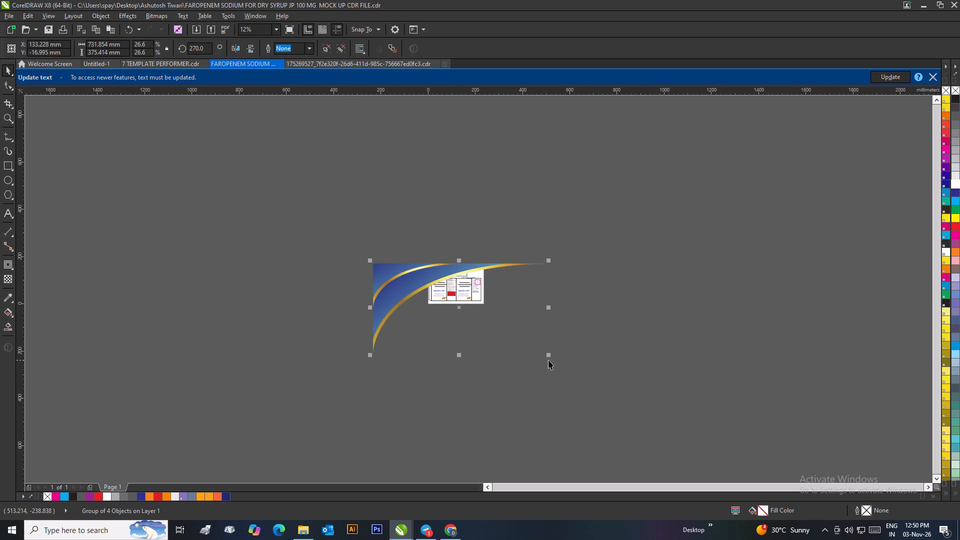
{"action": "left_click_drag", "start_coordinate": [551, 358], "coordinate": [409, 314]}
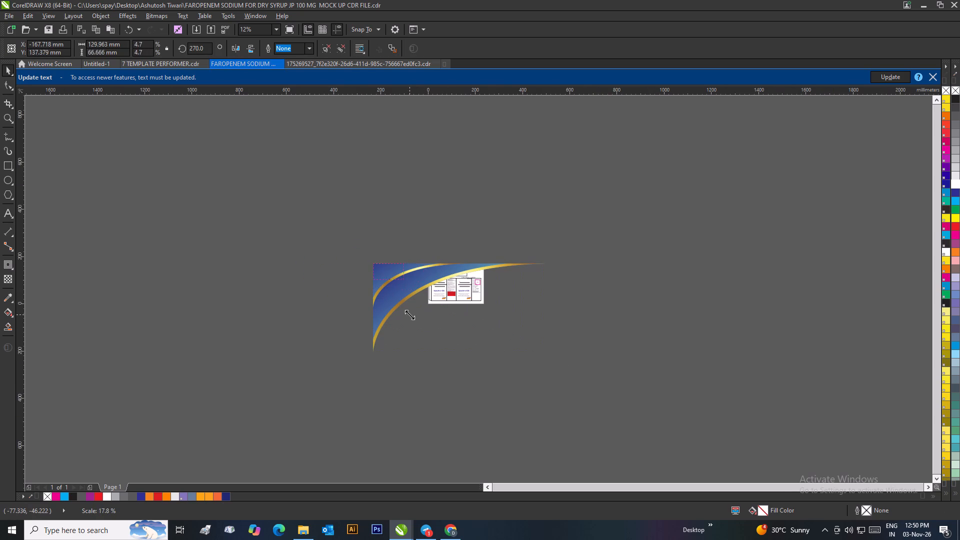
{"action": "left_click_drag", "start_coordinate": [409, 314], "coordinate": [405, 309]}
{"action": "left_click_drag", "start_coordinate": [385, 270], "coordinate": [458, 291]}
{"action": "scroll", "coordinate": [454, 289], "scroll_direction": "up", "scroll_amount": 5}
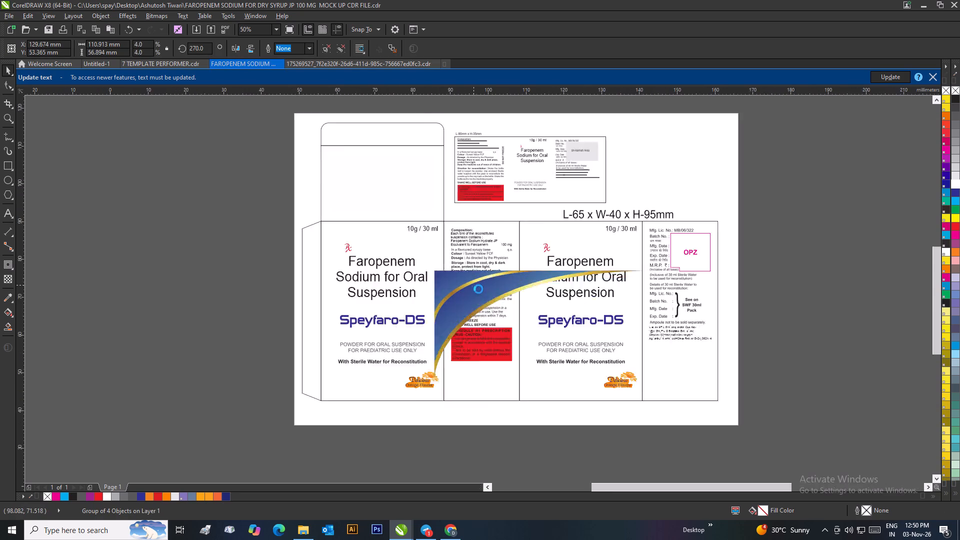
{"action": "left_click_drag", "start_coordinate": [471, 288], "coordinate": [380, 269]}
{"action": "scroll", "coordinate": [401, 266], "scroll_direction": "down", "scroll_amount": 3}
{"action": "left_click_drag", "start_coordinate": [559, 337], "coordinate": [529, 348]}
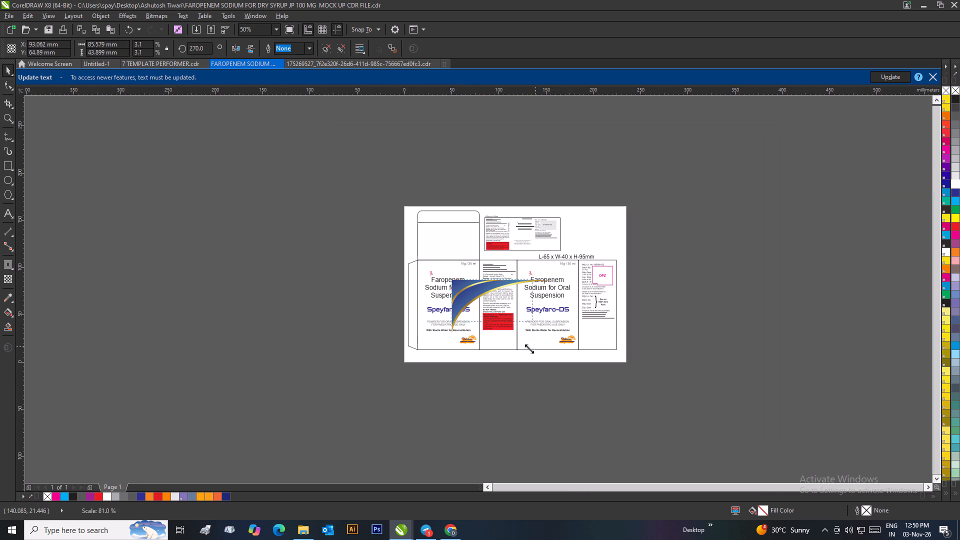
{"action": "left_click_drag", "start_coordinate": [529, 348], "coordinate": [518, 350]}
{"action": "scroll", "coordinate": [470, 258], "scroll_direction": "up", "scroll_amount": 1}
{"action": "left_click_drag", "start_coordinate": [464, 340], "coordinate": [396, 300]}
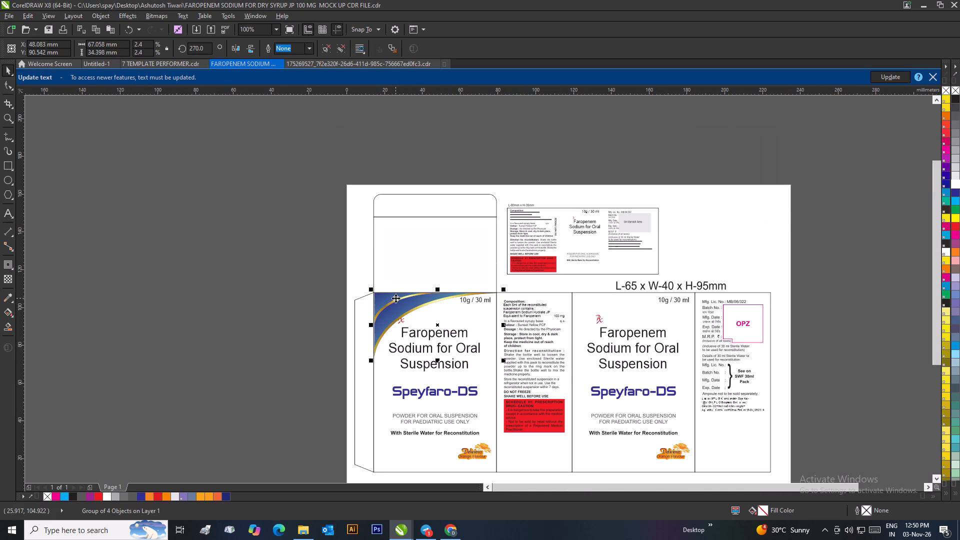
Nudge the curve group so its solid corner aligns with the first main panel's upper-left corner.
{"action": "scroll", "coordinate": [397, 303], "scroll_direction": "up", "scroll_amount": 2}
{"action": "scroll", "coordinate": [478, 289], "scroll_direction": "down", "scroll_amount": 2}
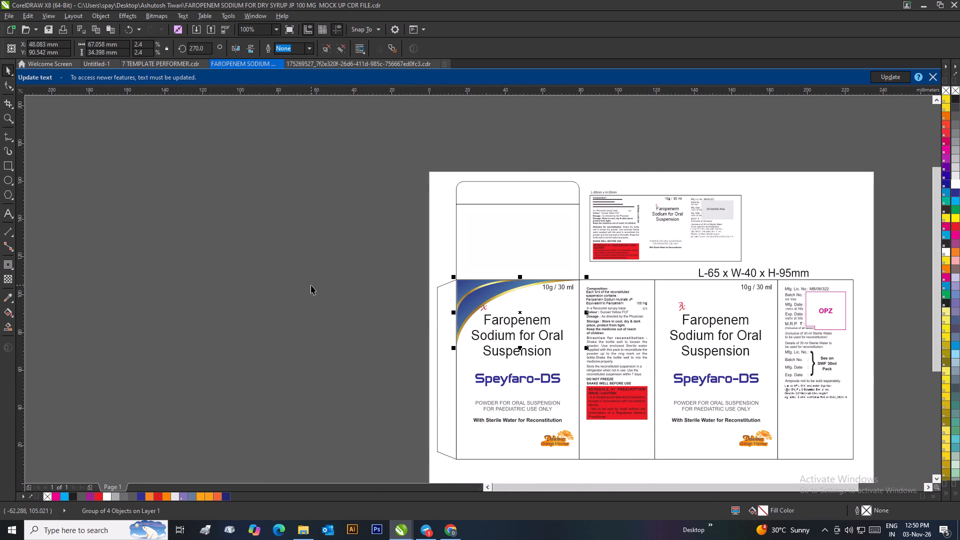
{"action": "left_click", "coordinate": [311, 285]}
{"action": "scroll", "coordinate": [531, 303], "scroll_direction": "up", "scroll_amount": 1}
{"action": "right_click", "coordinate": [410, 264]}
{"action": "left_click", "coordinate": [198, 238]}
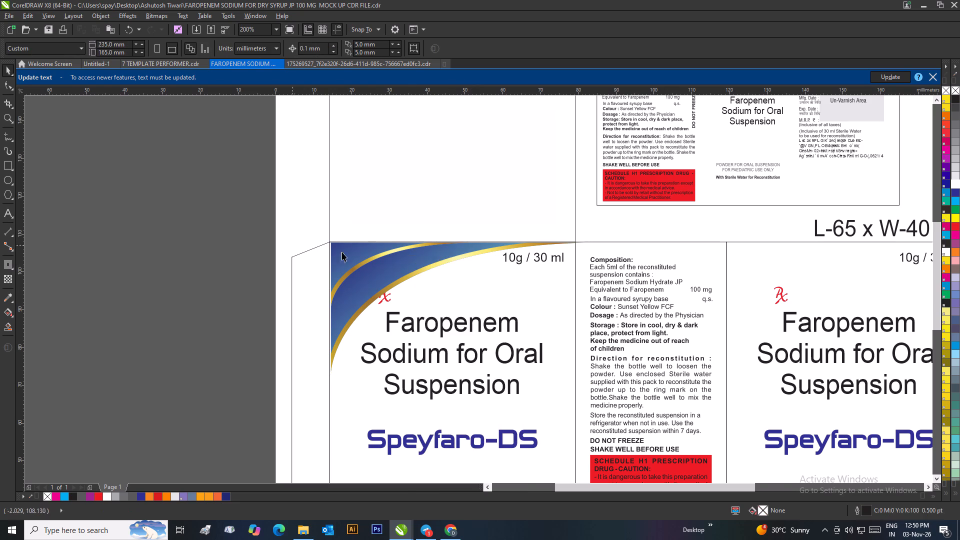
{"action": "scroll", "coordinate": [346, 252], "scroll_direction": "up", "scroll_amount": 2}
{"action": "left_click_drag", "start_coordinate": [475, 292], "coordinate": [469, 290]}
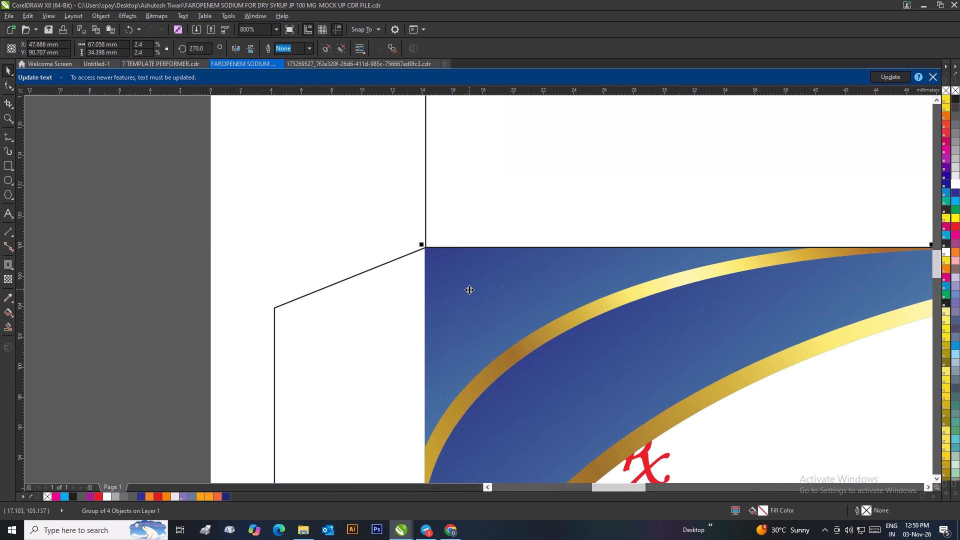
Scale the curve group to about 65 mm wide so its tail ends at the first main panel's right edge.
{"action": "scroll", "coordinate": [469, 289], "scroll_direction": "down", "scroll_amount": 3}
{"action": "left_click", "coordinate": [288, 290]}
{"action": "scroll", "coordinate": [536, 298], "scroll_direction": "up", "scroll_amount": 1}
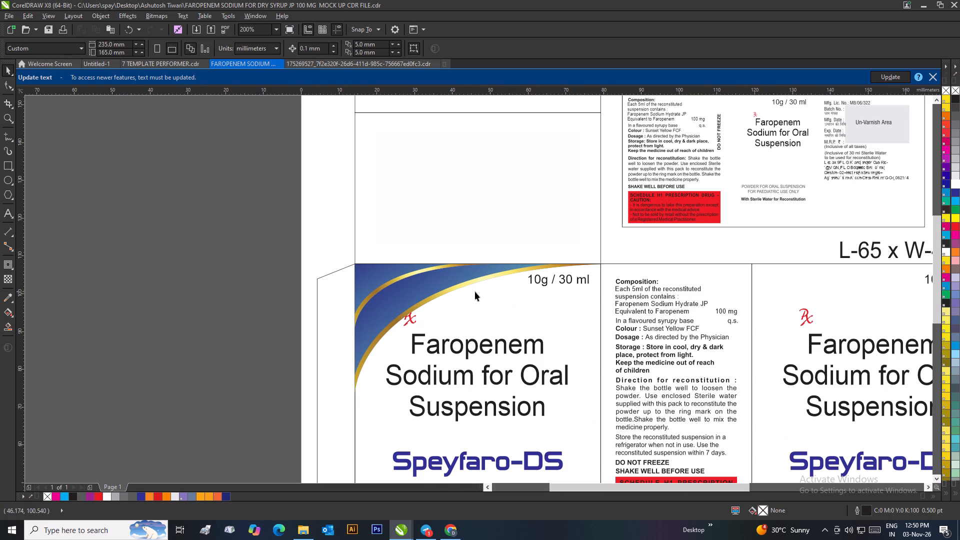
{"action": "left_click", "coordinate": [454, 285]}
{"action": "scroll", "coordinate": [588, 263], "scroll_direction": "up", "scroll_amount": 2}
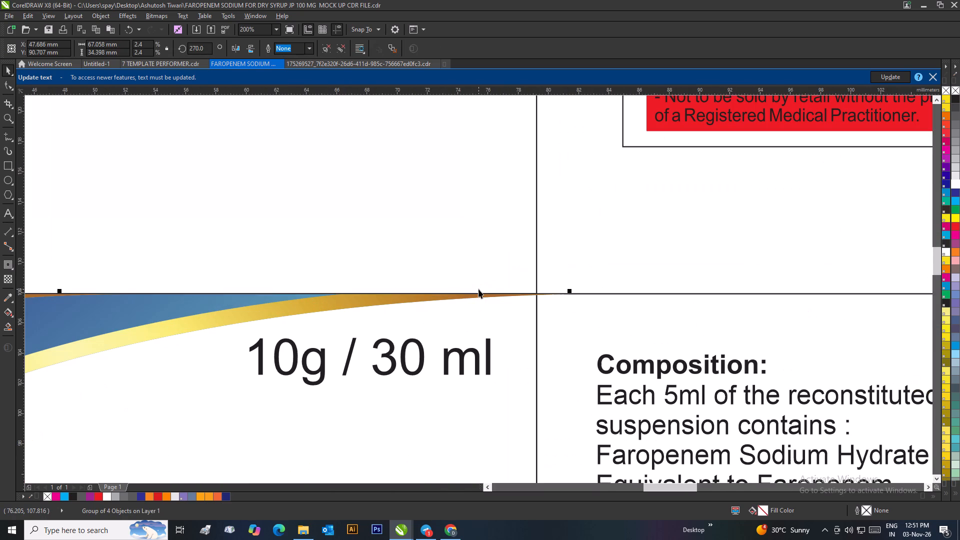
{"action": "scroll", "coordinate": [538, 296], "scroll_direction": "up", "scroll_amount": 1}
{"action": "scroll", "coordinate": [481, 295], "scroll_direction": "down", "scroll_amount": 2}
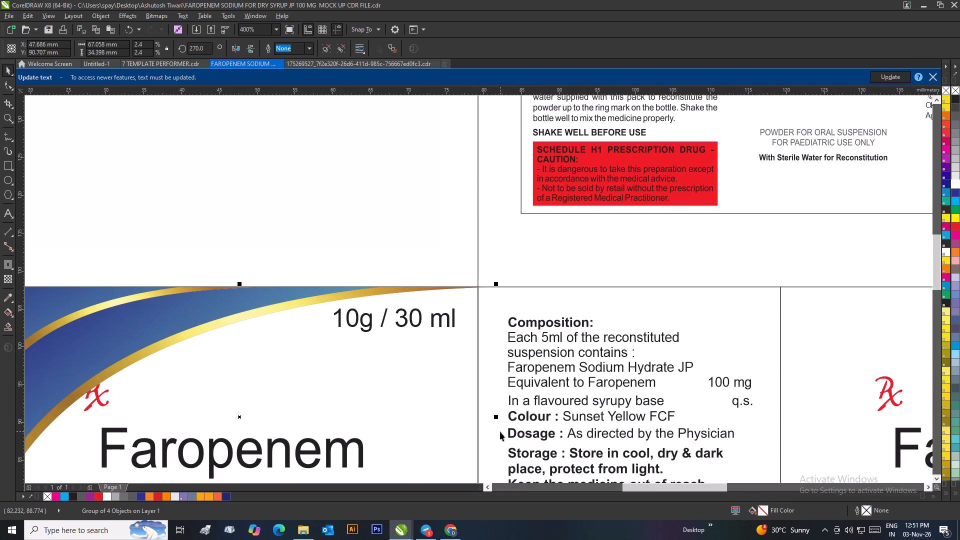
{"action": "scroll", "coordinate": [499, 407], "scroll_direction": "down", "scroll_amount": 1}
{"action": "left_click_drag", "start_coordinate": [479, 363], "coordinate": [472, 367]}
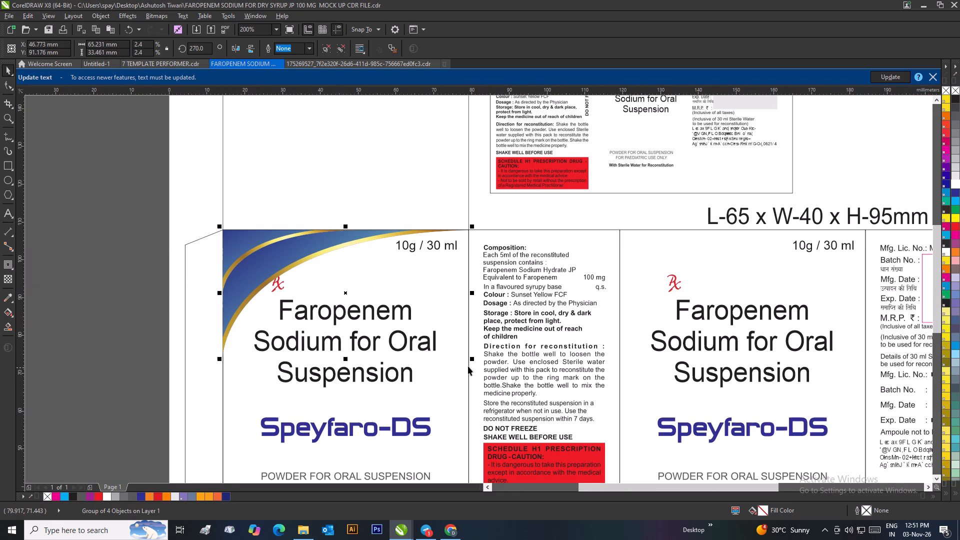
{"action": "left_click", "coordinate": [122, 283]}
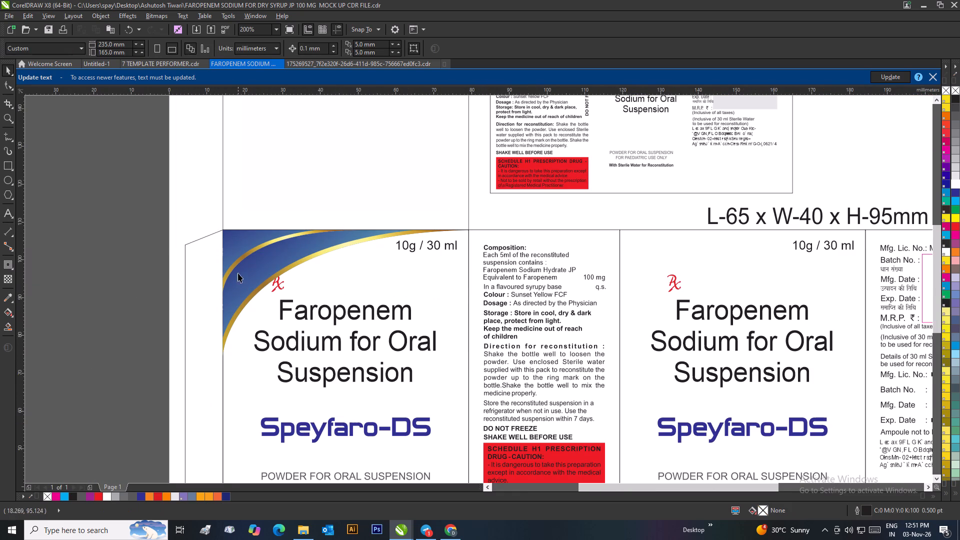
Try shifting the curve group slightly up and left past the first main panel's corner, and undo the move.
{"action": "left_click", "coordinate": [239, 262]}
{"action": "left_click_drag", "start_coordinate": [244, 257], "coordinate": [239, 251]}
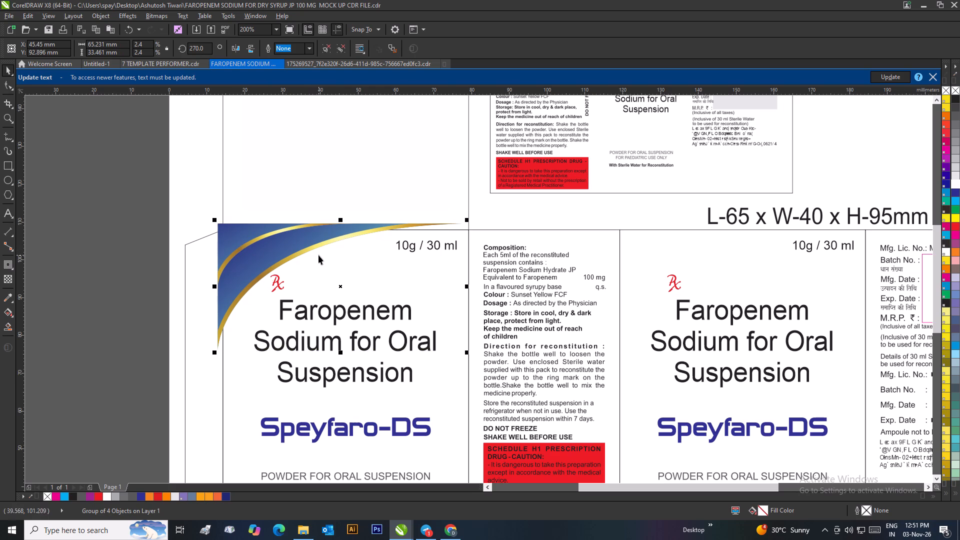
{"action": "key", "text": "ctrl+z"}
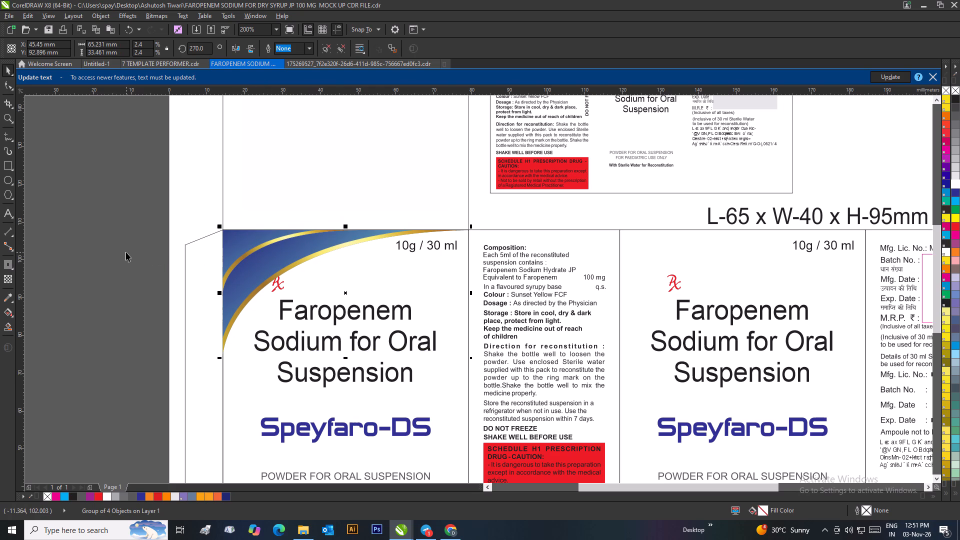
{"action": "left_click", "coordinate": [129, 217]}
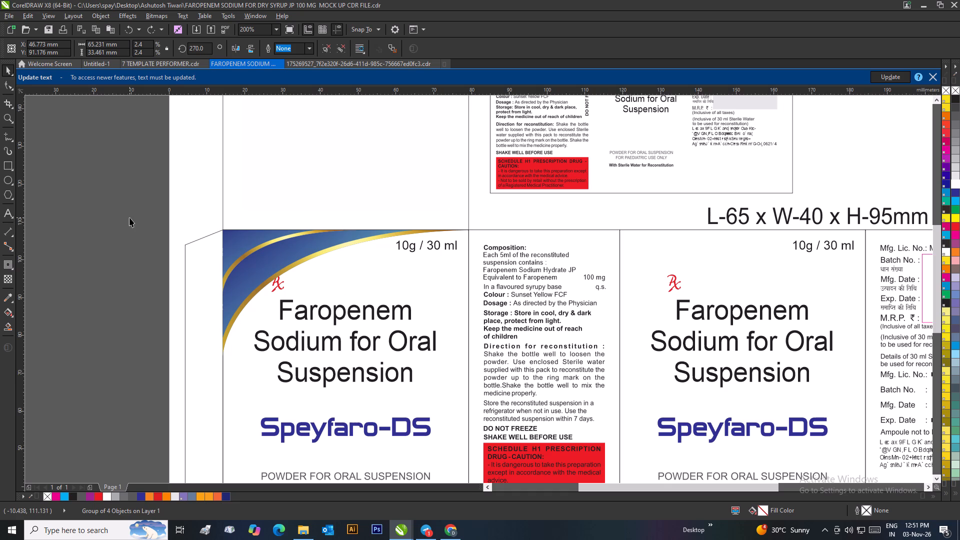
Ungroup the blue and gold curve group at the first main panel's upper-left corner.
{"action": "scroll", "coordinate": [381, 237], "scroll_direction": "up", "scroll_amount": 1}
{"action": "scroll", "coordinate": [478, 291], "scroll_direction": "down", "scroll_amount": 1}
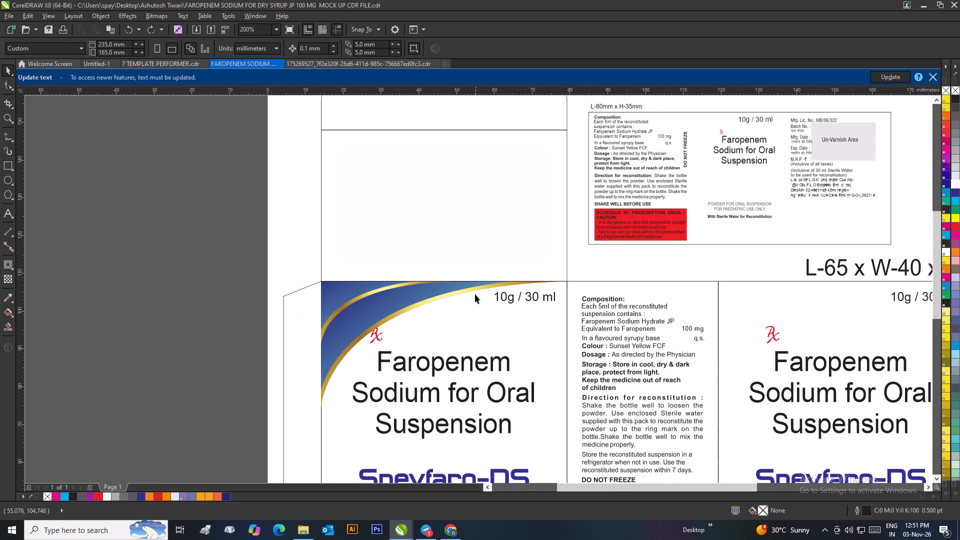
{"action": "scroll", "coordinate": [519, 312], "scroll_direction": "up", "scroll_amount": 1}
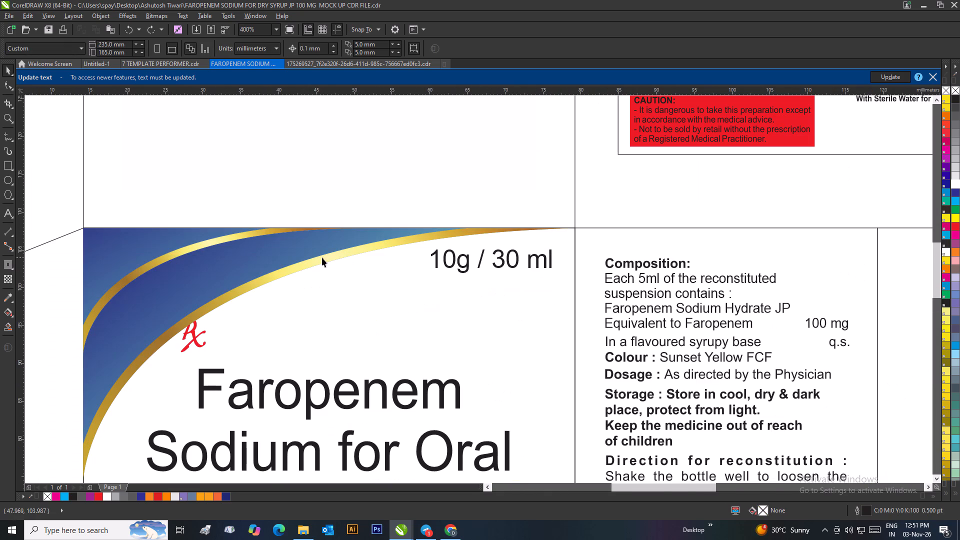
{"action": "left_click", "coordinate": [287, 257]}
{"action": "right_click", "coordinate": [287, 257]}
{"action": "left_click", "coordinate": [321, 305]}
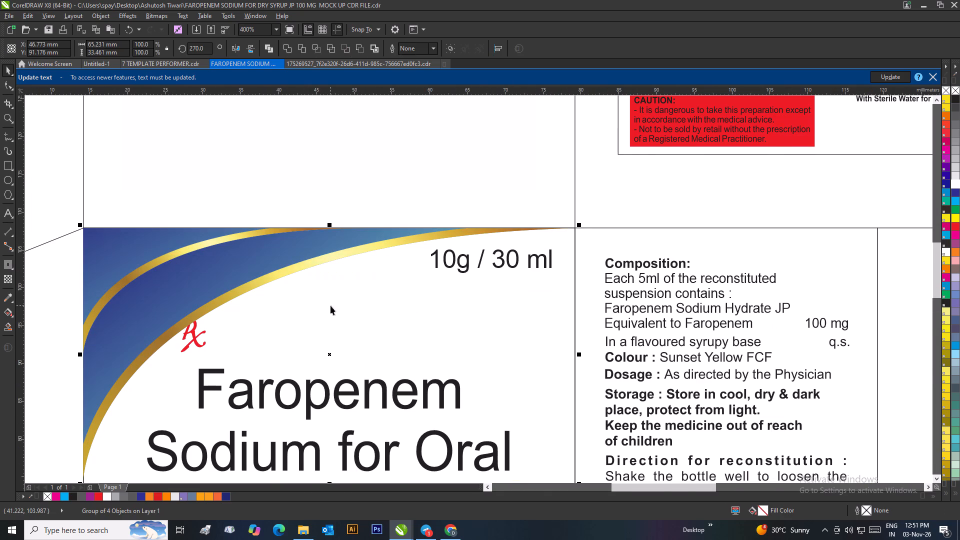
{"action": "scroll", "coordinate": [330, 305], "scroll_direction": "down", "scroll_amount": 1}
{"action": "left_click", "coordinate": [212, 274]}
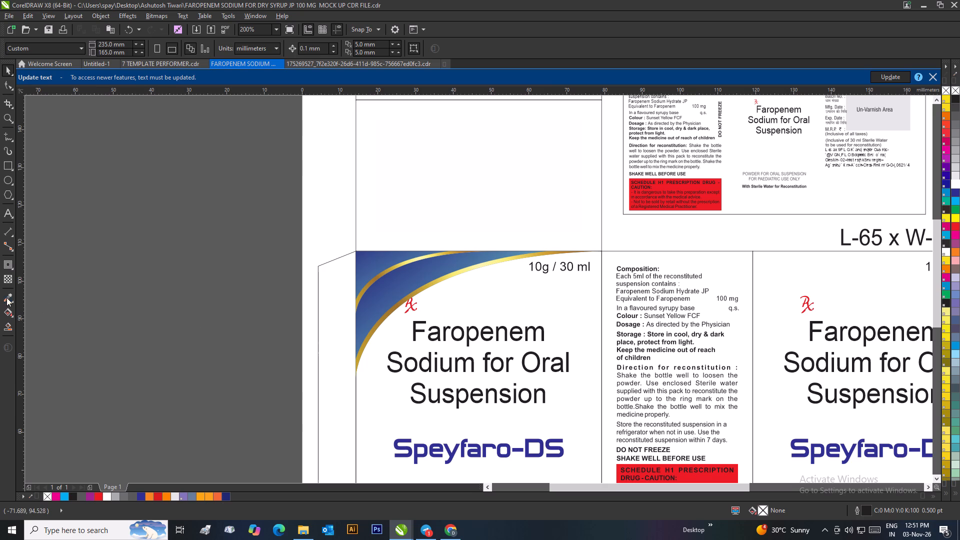
Sample the Speyfaro-DS lettering's blue (C100 M100 Y0 K0) and apply it to both blue gradient curve shapes.
{"action": "left_click", "coordinate": [6, 297]}
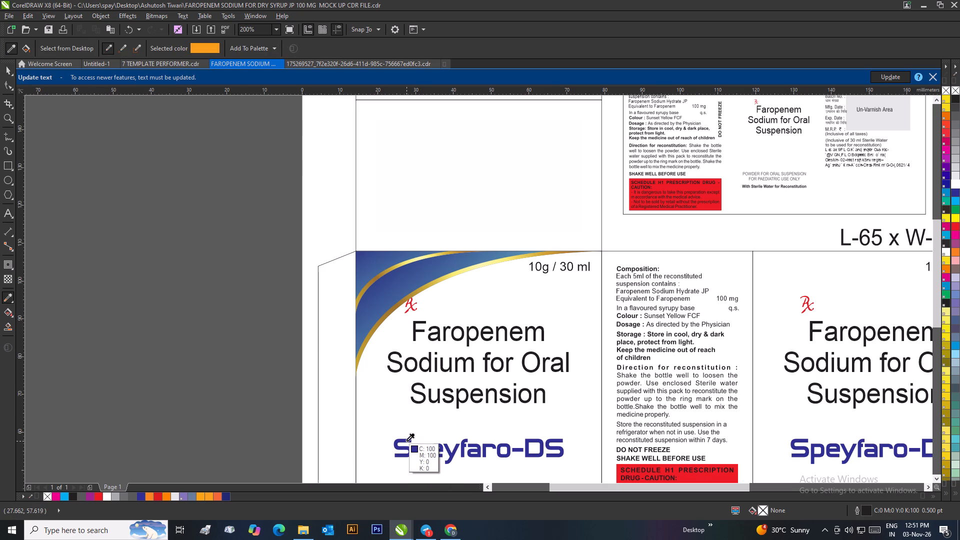
{"action": "left_click", "coordinate": [406, 441]}
{"action": "left_click", "coordinate": [372, 265]}
{"action": "left_click", "coordinate": [387, 289]}
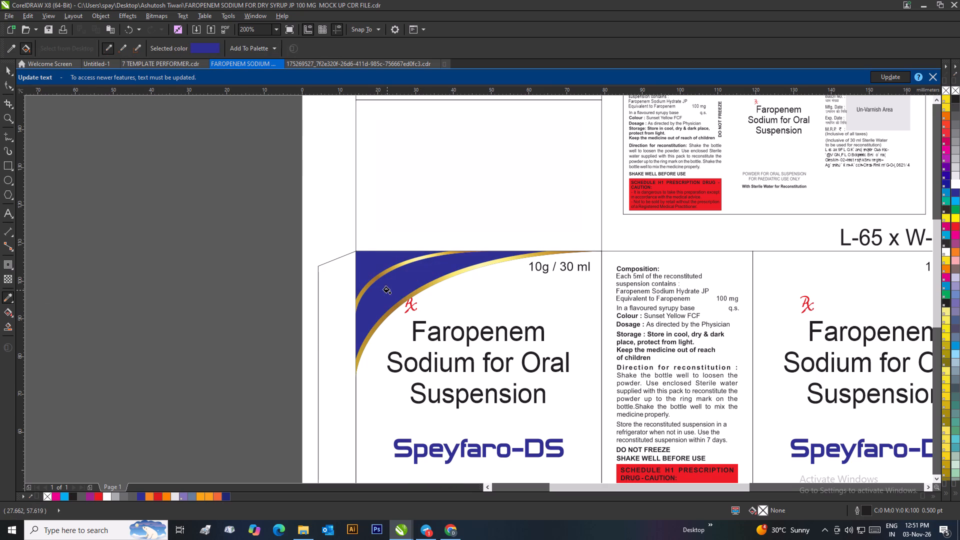
{"action": "left_click", "coordinate": [8, 68]}
{"action": "left_click", "coordinate": [89, 149]}
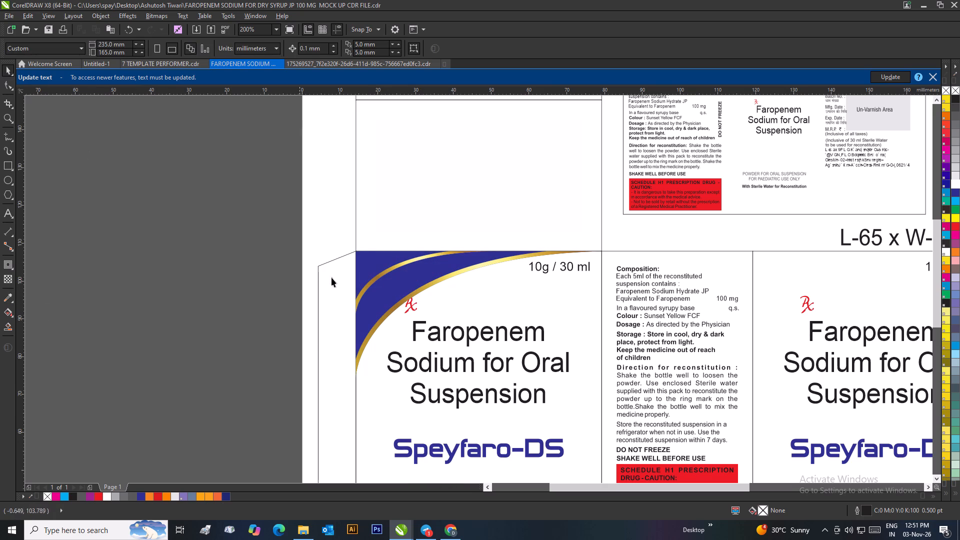
Fill both gold gradient curves with solid orange (C0 M44 Y100 K0).
{"action": "left_click", "coordinate": [422, 288]}
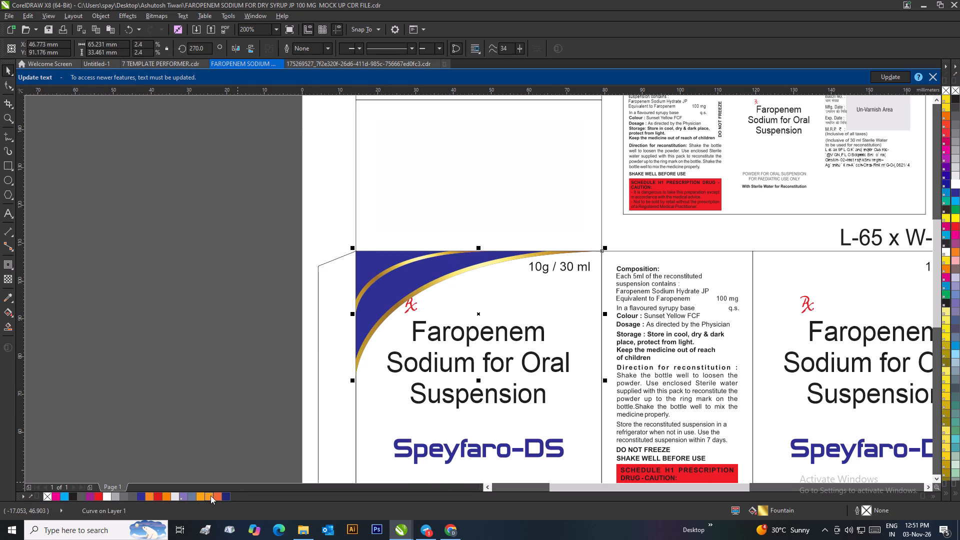
{"action": "left_click", "coordinate": [210, 495]}
{"action": "left_click", "coordinate": [227, 426]}
{"action": "left_click", "coordinate": [392, 269]}
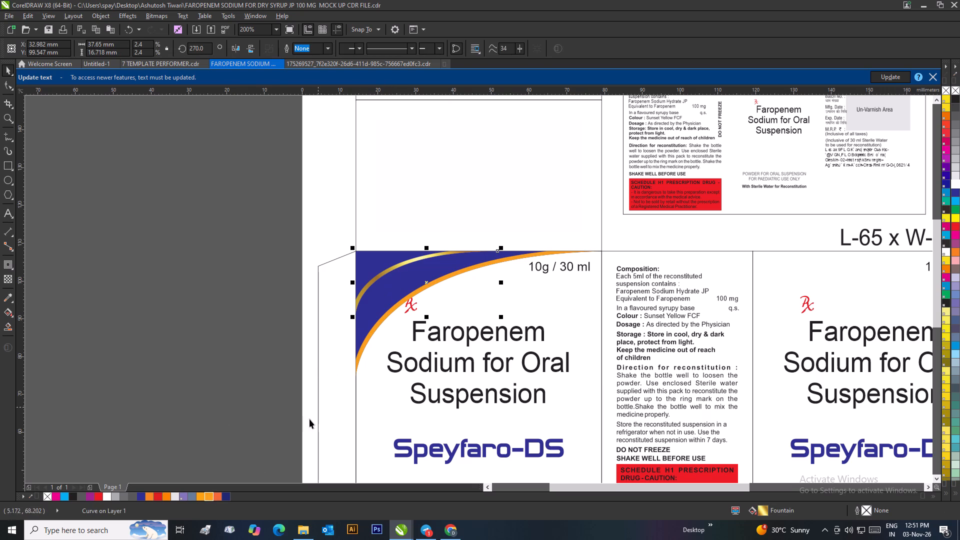
{"action": "left_click", "coordinate": [209, 495]}
{"action": "left_click", "coordinate": [201, 395]}
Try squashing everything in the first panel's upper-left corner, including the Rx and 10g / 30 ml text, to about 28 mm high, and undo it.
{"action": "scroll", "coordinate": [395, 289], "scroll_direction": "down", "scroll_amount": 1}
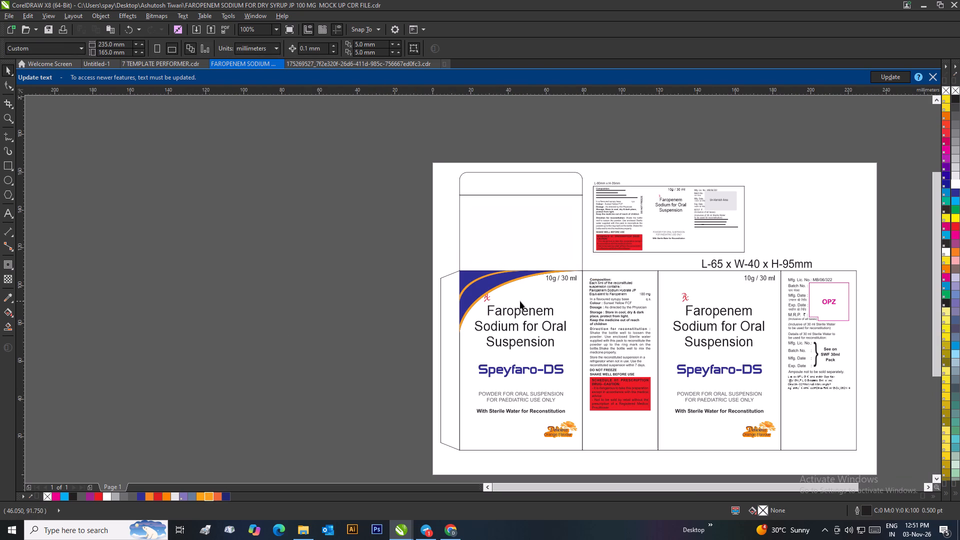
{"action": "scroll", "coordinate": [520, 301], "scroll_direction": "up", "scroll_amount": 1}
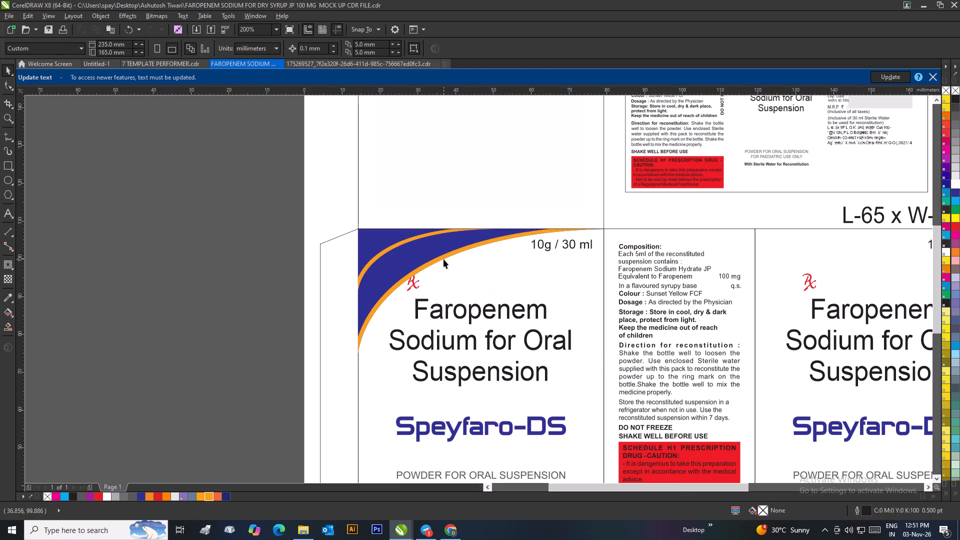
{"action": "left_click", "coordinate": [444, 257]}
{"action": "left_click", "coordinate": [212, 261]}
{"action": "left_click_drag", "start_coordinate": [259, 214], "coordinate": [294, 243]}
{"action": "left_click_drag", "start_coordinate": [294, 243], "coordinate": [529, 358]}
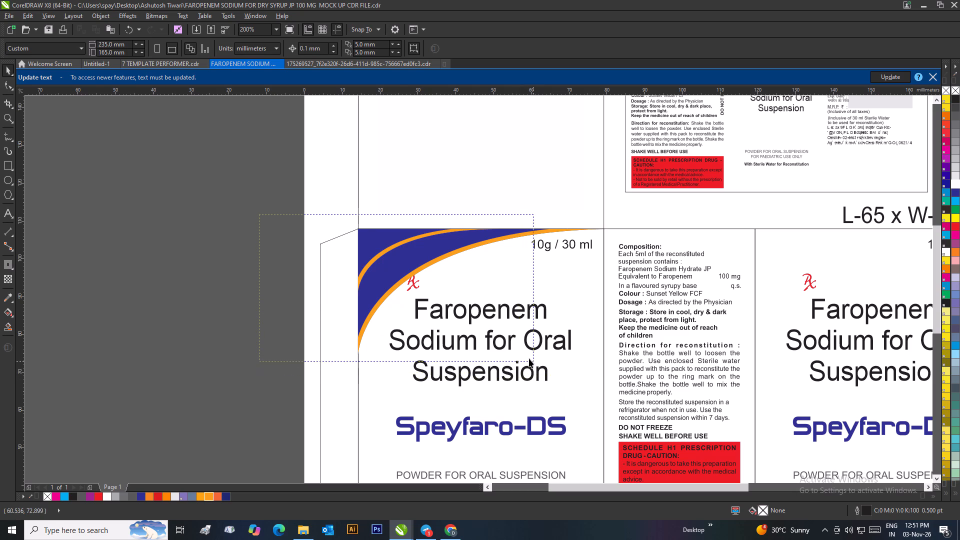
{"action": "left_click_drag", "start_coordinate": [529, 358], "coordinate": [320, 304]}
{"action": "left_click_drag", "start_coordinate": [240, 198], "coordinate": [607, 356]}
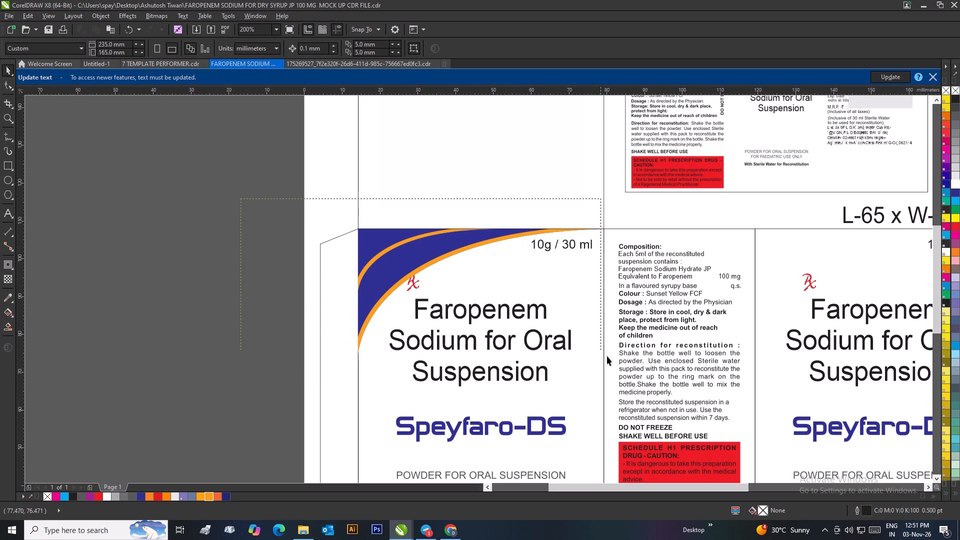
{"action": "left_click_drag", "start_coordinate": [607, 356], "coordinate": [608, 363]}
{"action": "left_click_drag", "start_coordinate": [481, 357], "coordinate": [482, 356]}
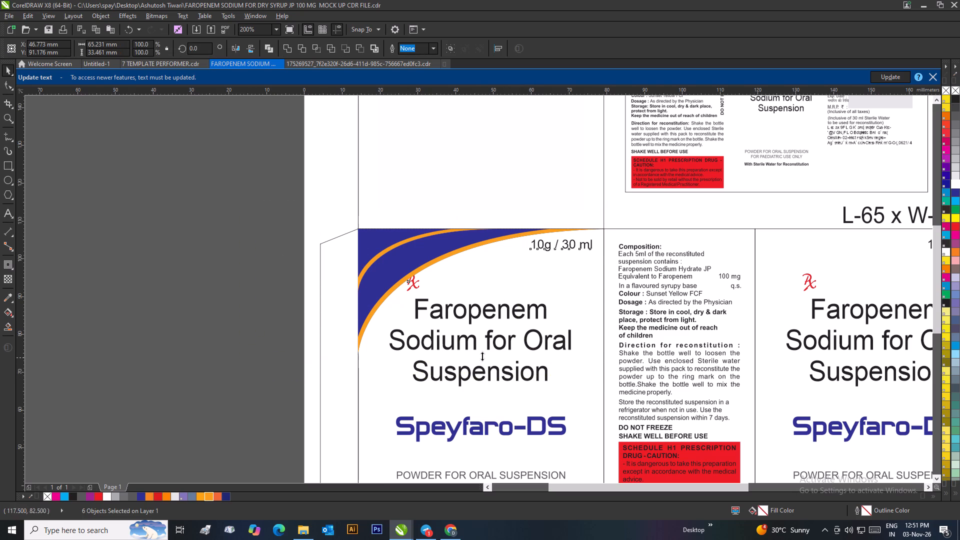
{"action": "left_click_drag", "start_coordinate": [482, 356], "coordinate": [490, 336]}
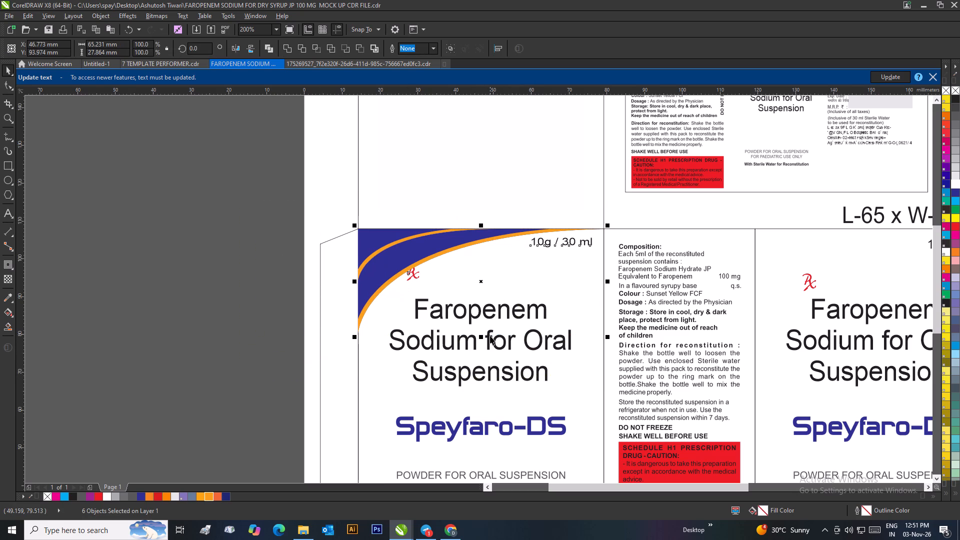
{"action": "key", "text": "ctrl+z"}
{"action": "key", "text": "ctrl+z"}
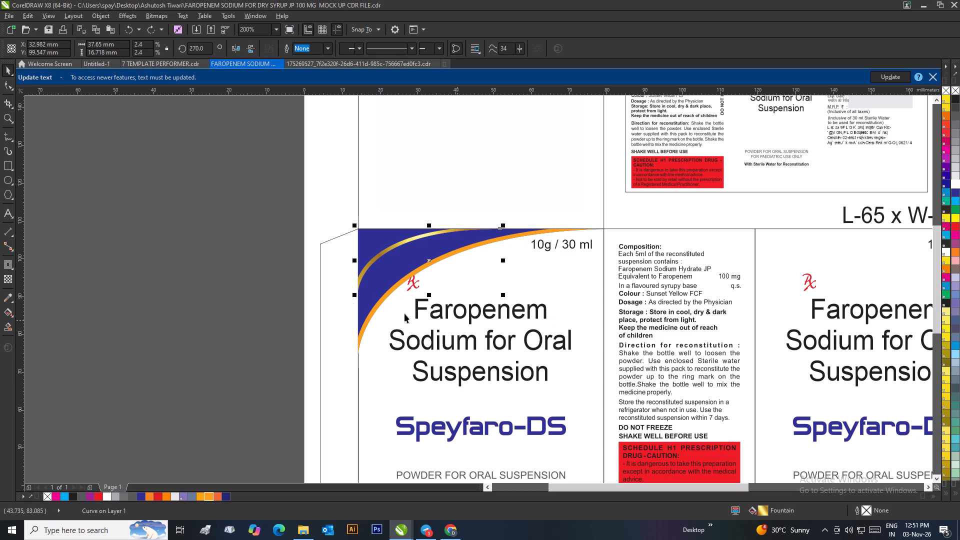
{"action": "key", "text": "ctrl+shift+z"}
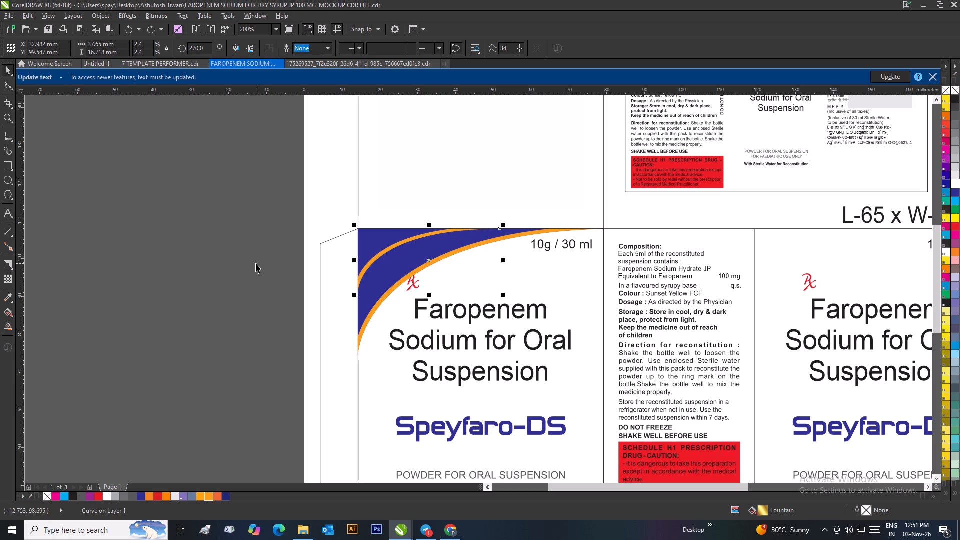
Select only the four corner curves and reduce their height to about 30 mm, keeping the top edge fixed.
{"action": "left_click", "coordinate": [247, 263]}
{"action": "left_click", "coordinate": [381, 302]}
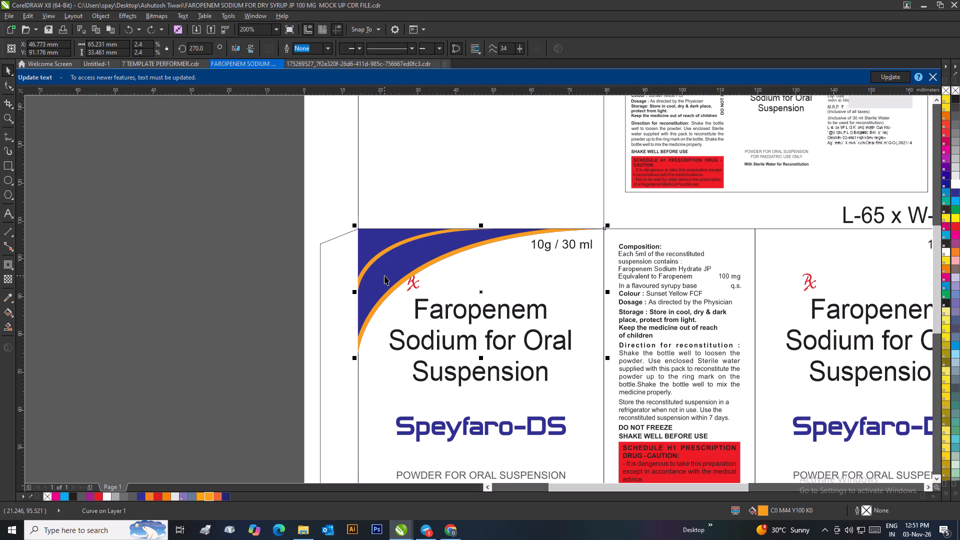
{"action": "left_click", "coordinate": [384, 275], "text": "shift"}
{"action": "left_click", "coordinate": [367, 242], "text": "shift"}
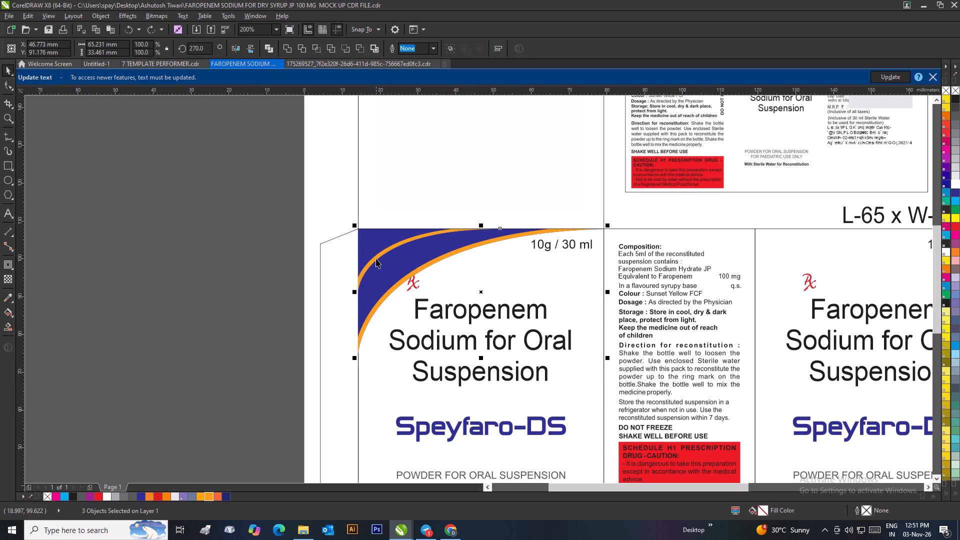
{"action": "left_click", "coordinate": [376, 258], "text": "shift"}
{"action": "left_click_drag", "start_coordinate": [481, 358], "coordinate": [486, 345]}
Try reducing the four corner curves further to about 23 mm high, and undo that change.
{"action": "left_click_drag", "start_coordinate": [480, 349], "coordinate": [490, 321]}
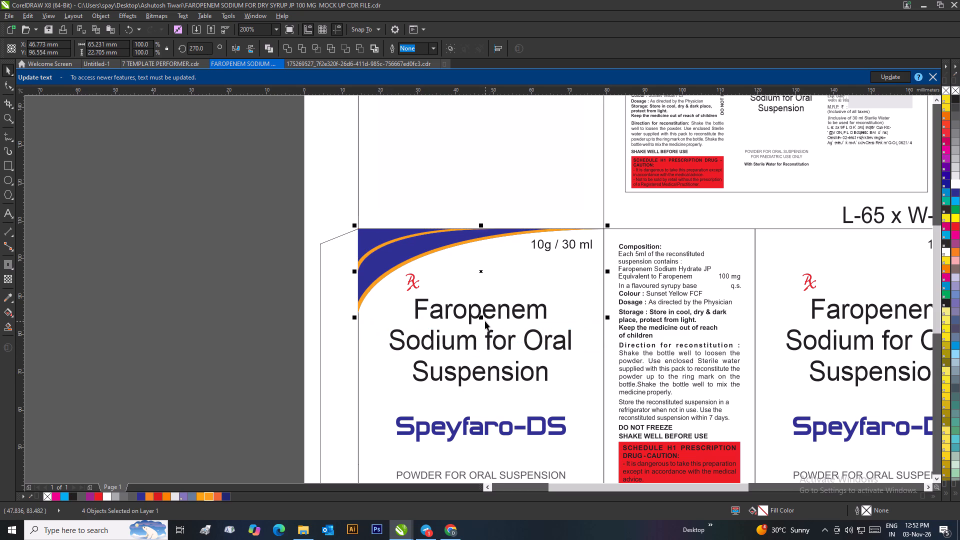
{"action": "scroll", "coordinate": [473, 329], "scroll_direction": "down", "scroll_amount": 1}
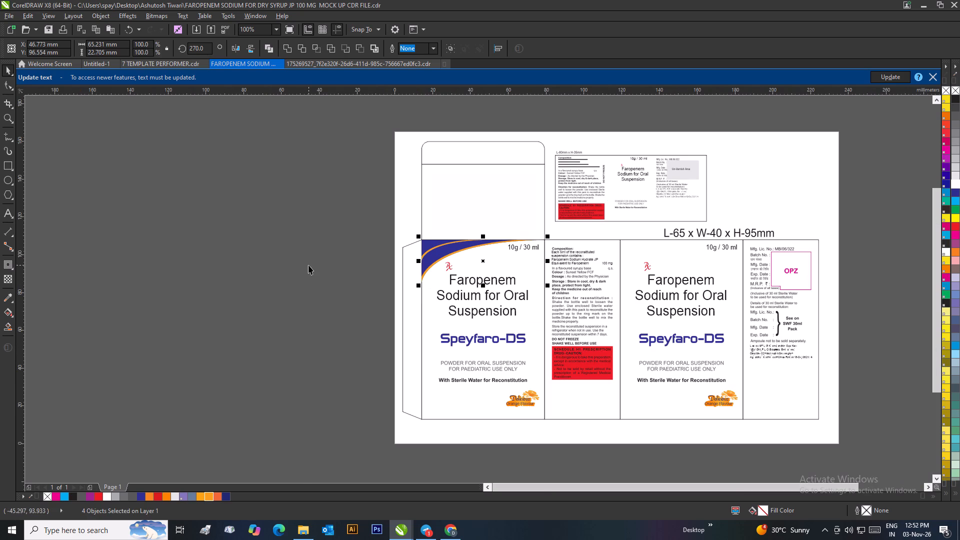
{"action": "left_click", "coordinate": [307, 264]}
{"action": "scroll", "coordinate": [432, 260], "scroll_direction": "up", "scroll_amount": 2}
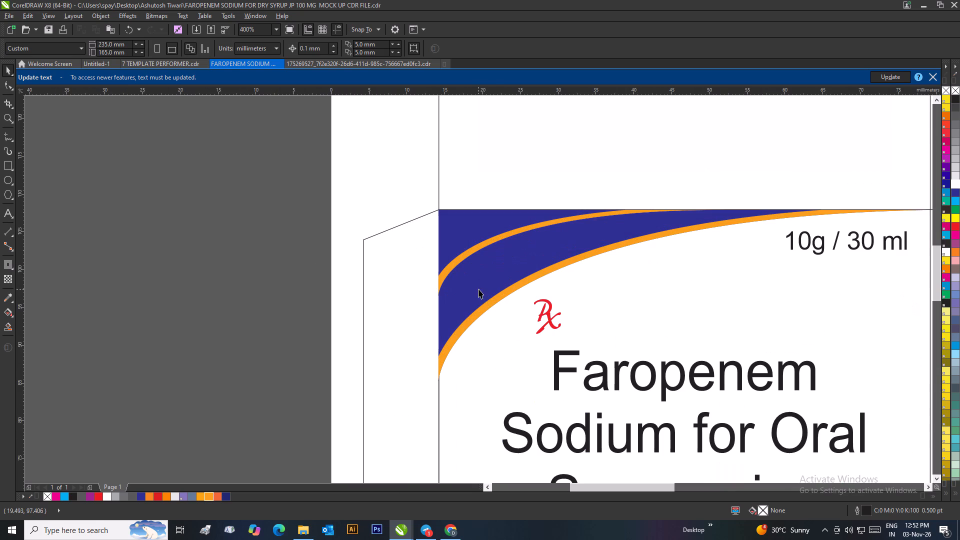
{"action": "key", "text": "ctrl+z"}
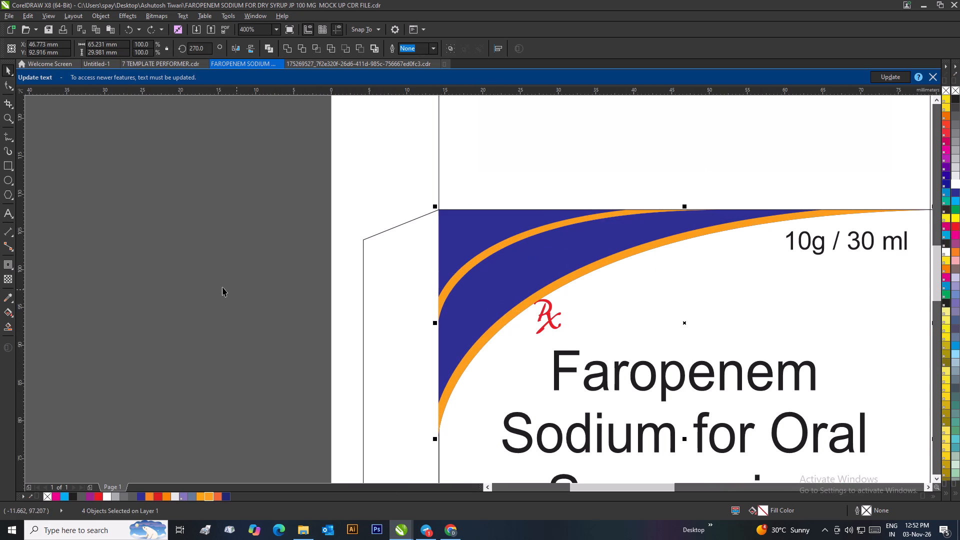
Group the four corner curves.
{"action": "key", "text": "ctrl+g"}
Place a copy of the curve group beside the page and mirror it both vertically and horizontally.
{"action": "scroll", "coordinate": [295, 282], "scroll_direction": "down", "scroll_amount": 2}
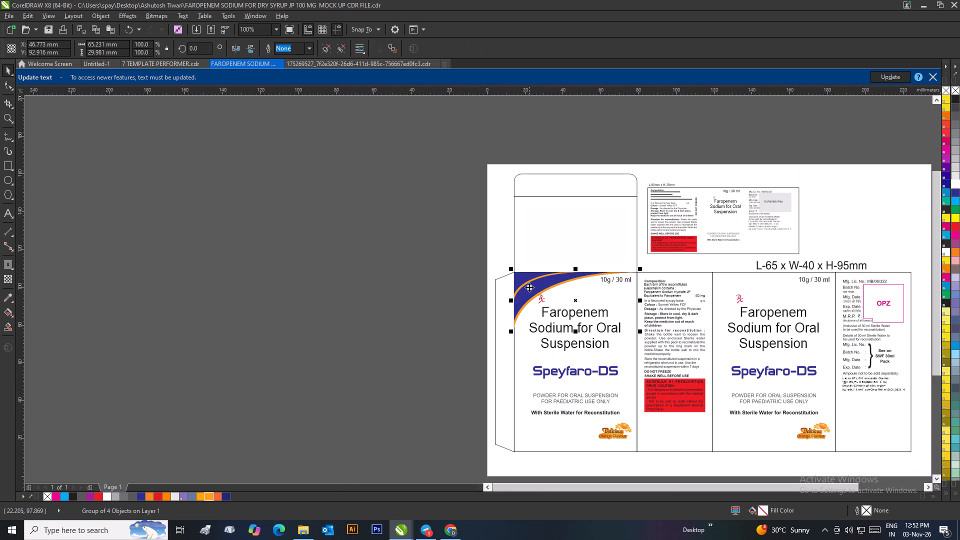
{"action": "left_click_drag", "start_coordinate": [531, 284], "coordinate": [317, 325]}
{"action": "right_click", "coordinate": [317, 325]}
{"action": "scroll", "coordinate": [471, 319], "scroll_direction": "down", "scroll_amount": 1}
{"action": "scroll", "coordinate": [545, 335], "scroll_direction": "up", "scroll_amount": 1}
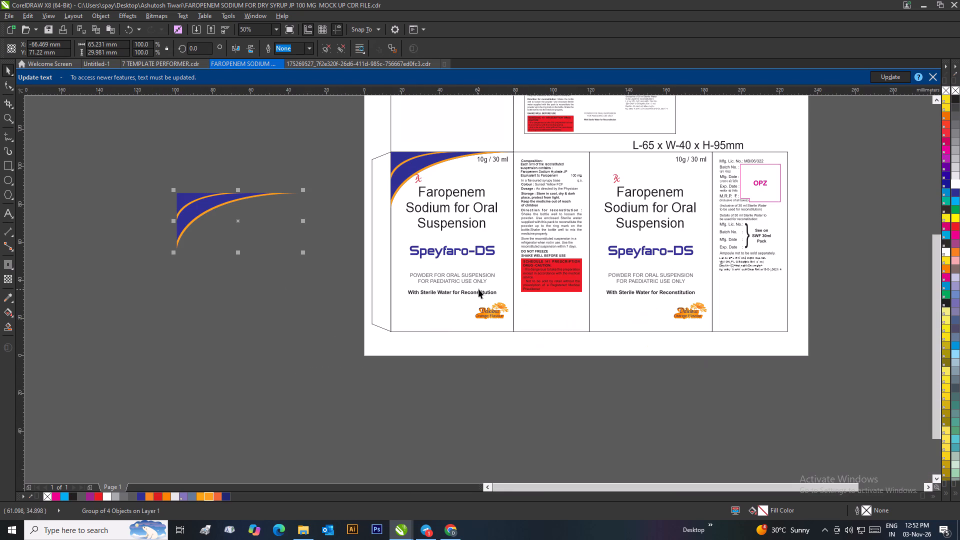
{"action": "left_click", "coordinate": [253, 46]}
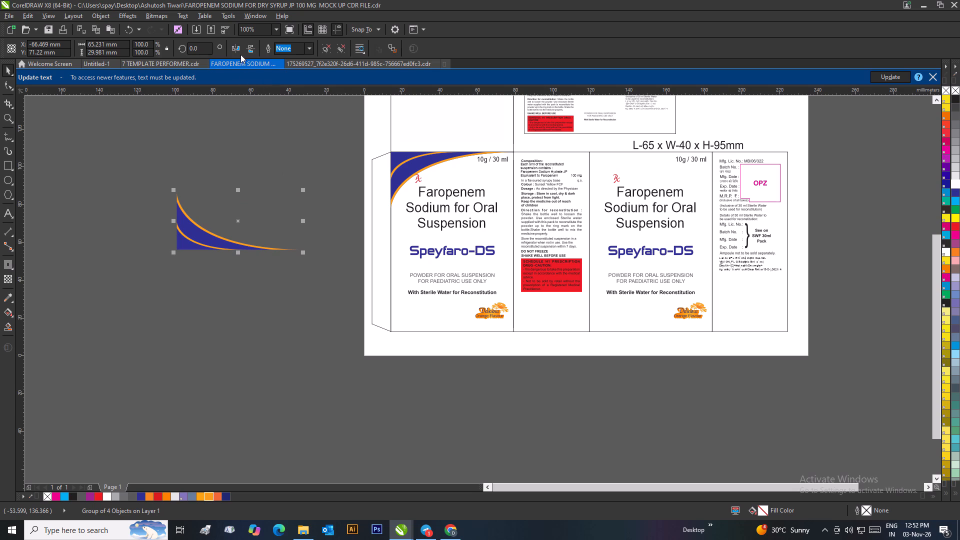
{"action": "left_click", "coordinate": [239, 50]}
Move the mirrored curve group to the first main panel and align it with the panel's right and bottom edges.
{"action": "left_click_drag", "start_coordinate": [294, 226], "coordinate": [422, 295]}
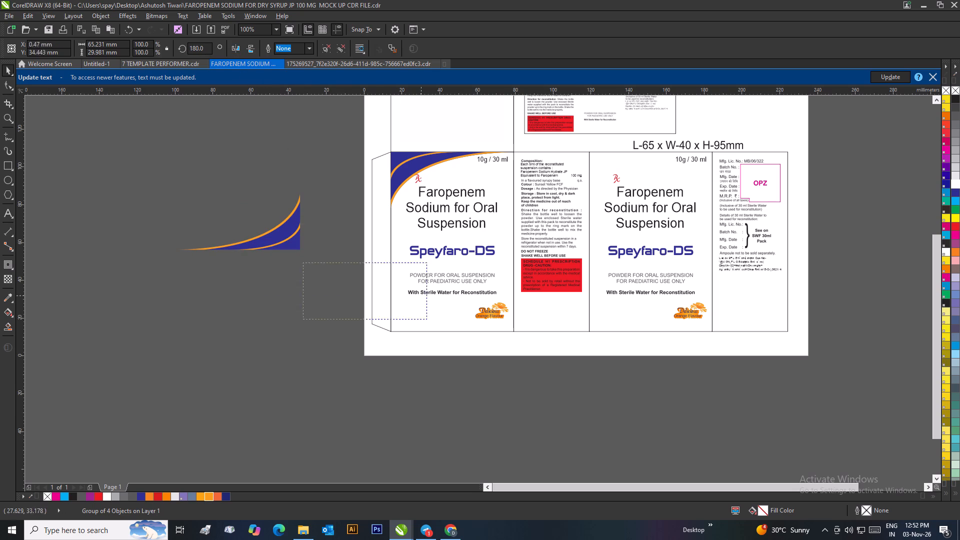
{"action": "left_click_drag", "start_coordinate": [422, 295], "coordinate": [507, 319]}
{"action": "left_click", "coordinate": [548, 390]}
{"action": "left_click", "coordinate": [500, 336]}
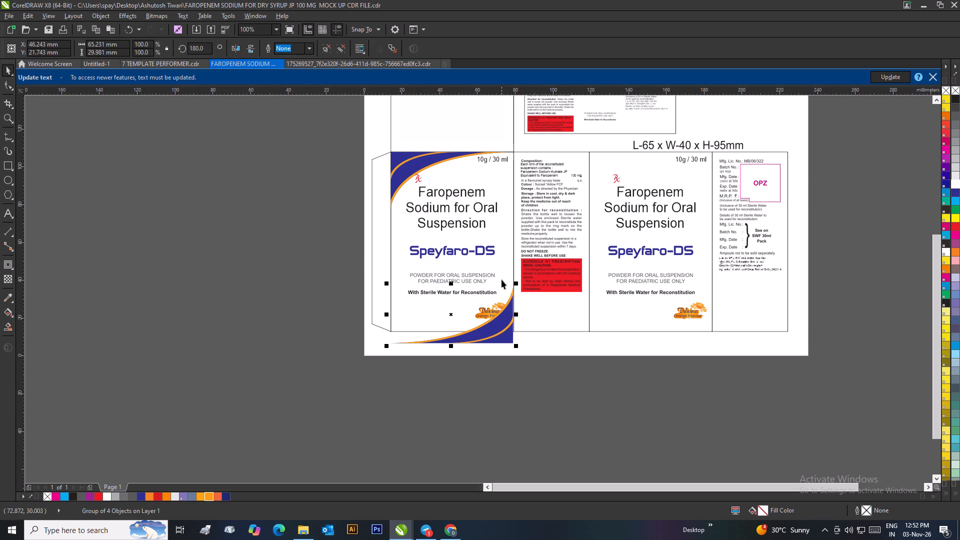
{"action": "left_click", "coordinate": [506, 249], "text": "shift"}
{"action": "type", "text": "rb"}
{"action": "left_click", "coordinate": [560, 360]}
Move the first panel's Delicious Orange Flavour artwork to the panel's lower-left area, clear of the mirrored curves.
{"action": "left_click_drag", "start_coordinate": [463, 388], "coordinate": [506, 304]}
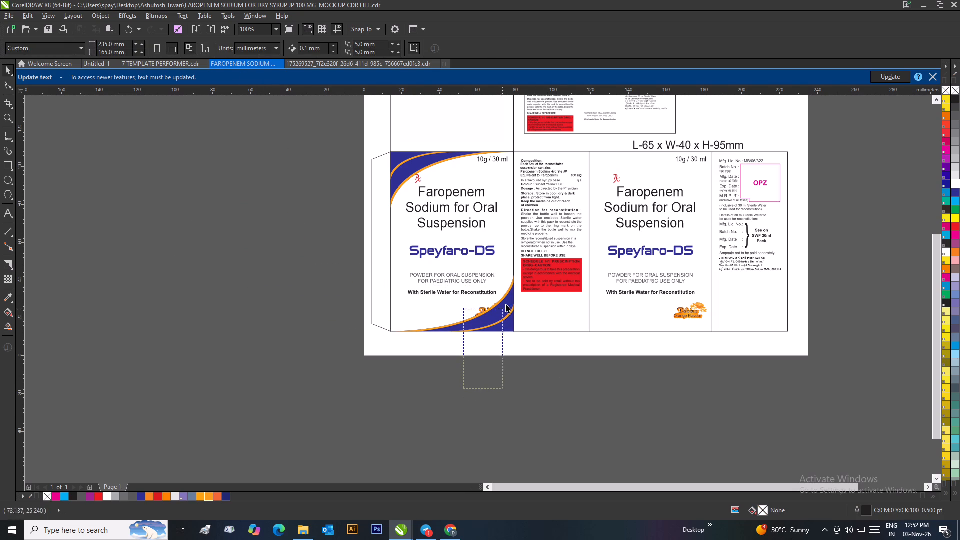
{"action": "left_click_drag", "start_coordinate": [506, 304], "coordinate": [521, 292]}
{"action": "left_click_drag", "start_coordinate": [490, 311], "coordinate": [419, 312]}
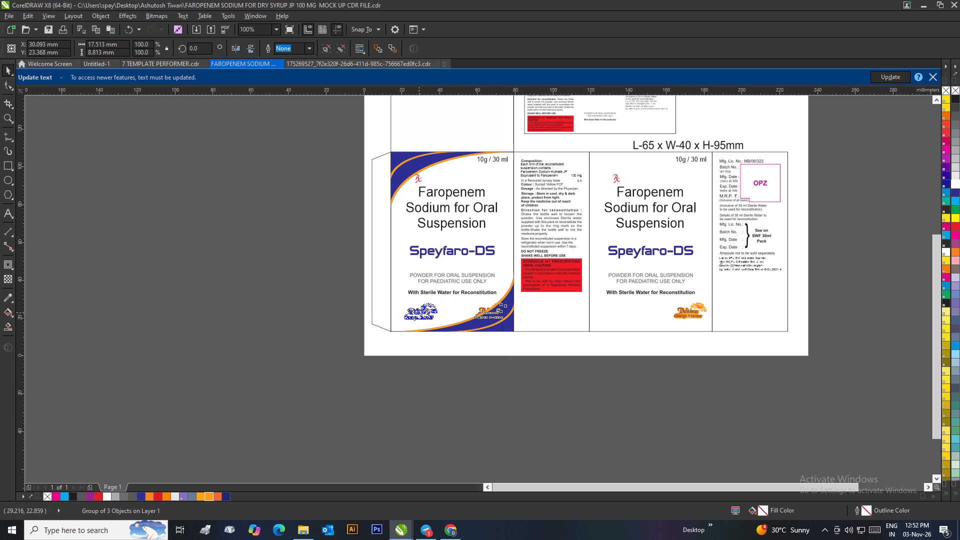
{"action": "left_click_drag", "start_coordinate": [419, 312], "coordinate": [422, 311]}
{"action": "left_click", "coordinate": [449, 379]}
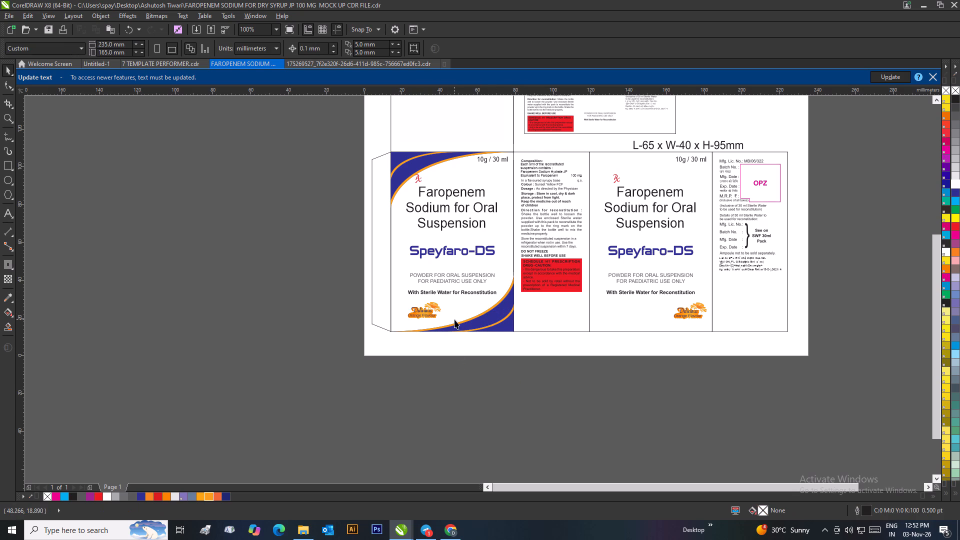
Select all pieces of the first panel's Delicious Orange Flavour artwork and group them.
{"action": "scroll", "coordinate": [454, 317], "scroll_direction": "up", "scroll_amount": 1}
{"action": "left_click_drag", "start_coordinate": [350, 413], "coordinate": [492, 247]}
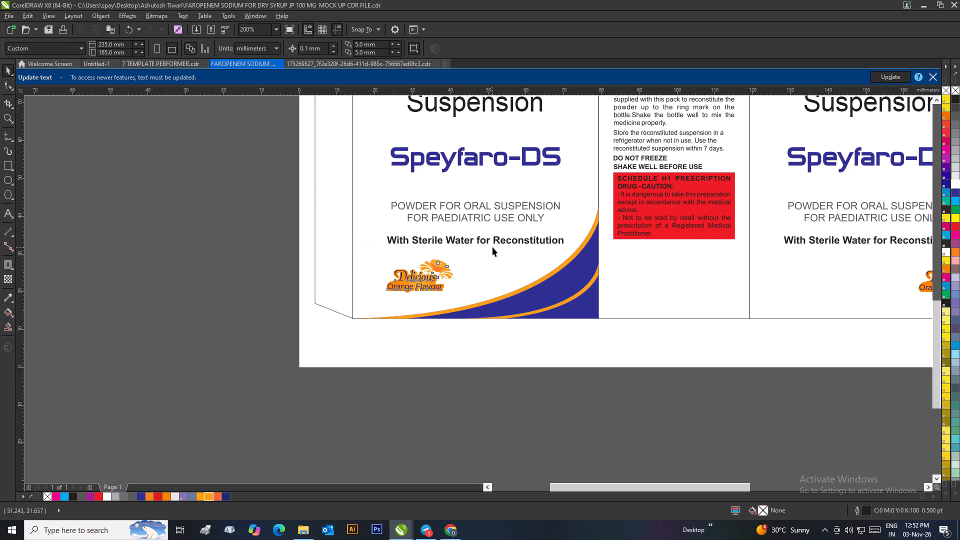
{"action": "key", "text": "ctrl+g"}
{"action": "key", "text": "ctrl+g"}
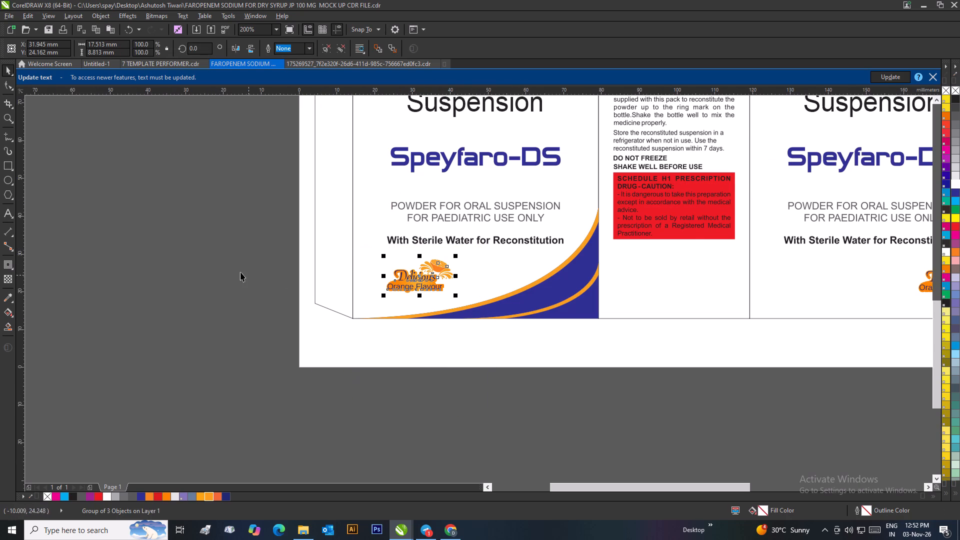
Examine the first main panel's corner curves, Rx symbol and text placement up close and within the whole carton layout.
{"action": "left_click", "coordinate": [240, 272]}
{"action": "scroll", "coordinate": [457, 283], "scroll_direction": "down", "scroll_amount": 1}
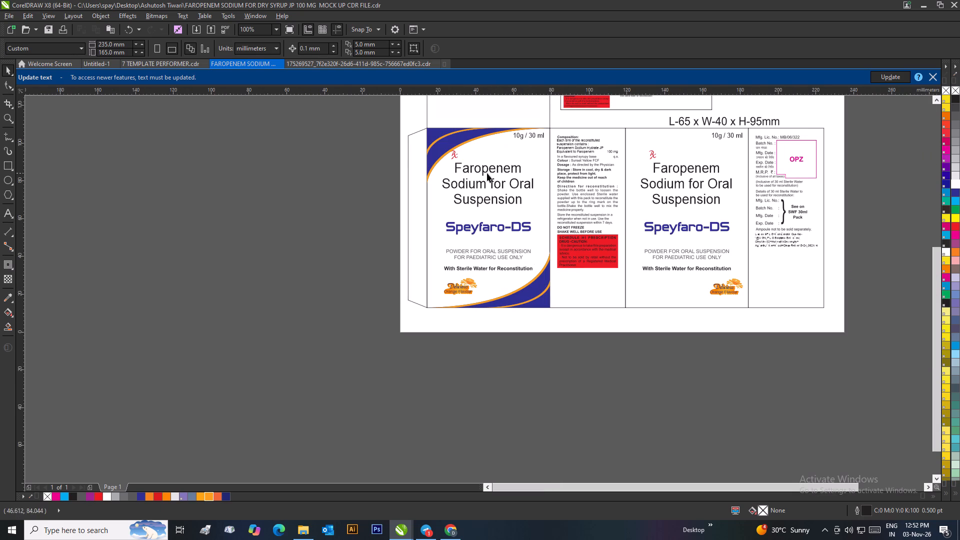
{"action": "left_click_drag", "start_coordinate": [378, 151], "coordinate": [526, 231]}
{"action": "left_click_drag", "start_coordinate": [526, 231], "coordinate": [389, 173]}
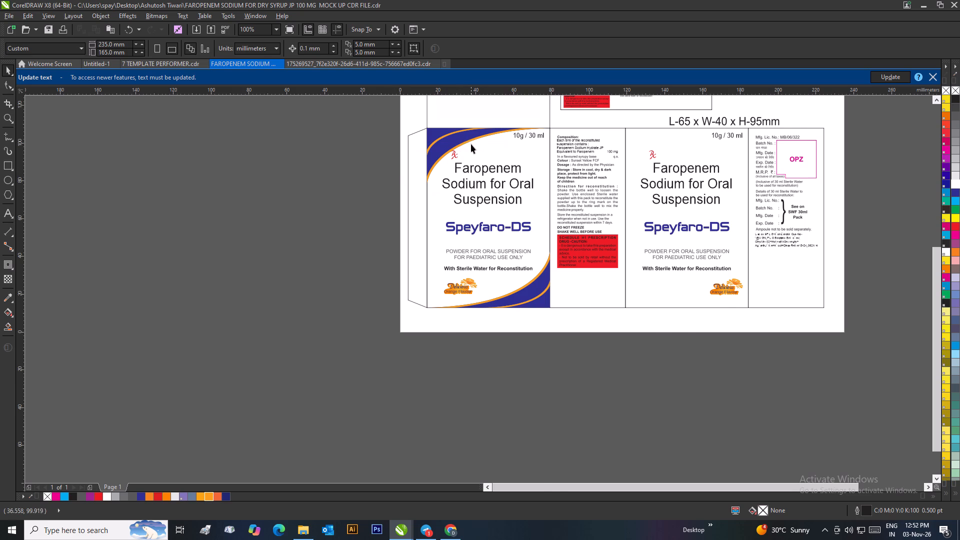
{"action": "scroll", "coordinate": [469, 142], "scroll_direction": "up", "scroll_amount": 1}
{"action": "scroll", "coordinate": [455, 314], "scroll_direction": "up", "scroll_amount": 2}
{"action": "scroll", "coordinate": [458, 281], "scroll_direction": "down", "scroll_amount": 2}
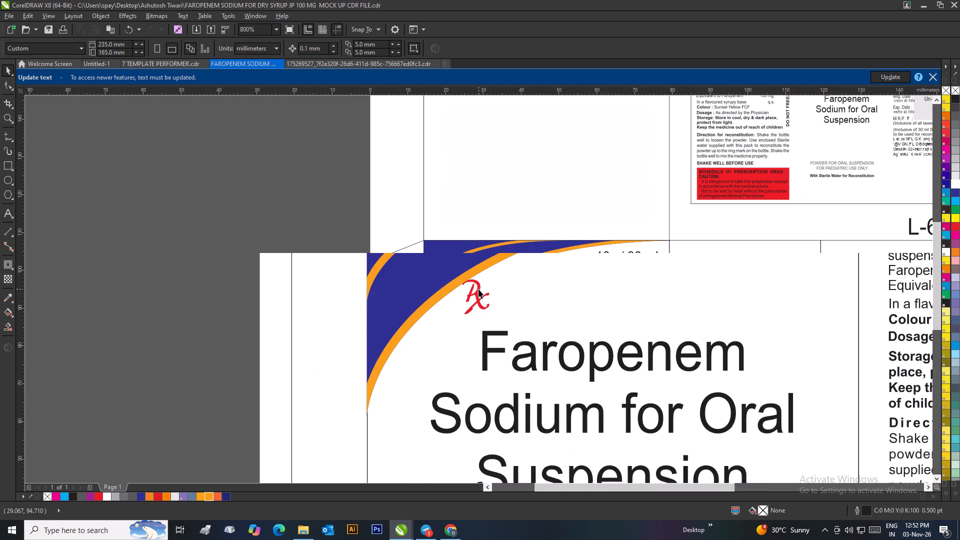
{"action": "scroll", "coordinate": [480, 275], "scroll_direction": "down", "scroll_amount": 1}
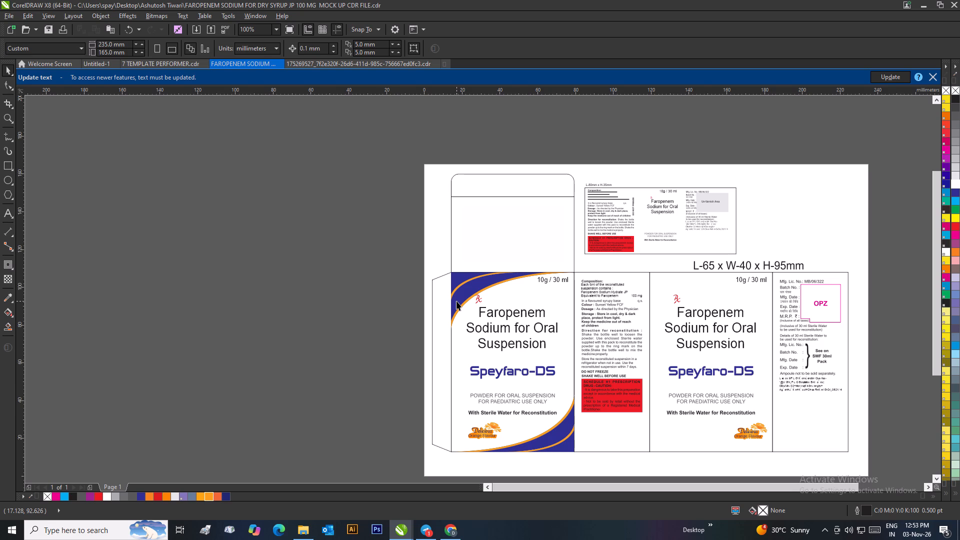
{"action": "scroll", "coordinate": [508, 311], "scroll_direction": "down", "scroll_amount": 1}
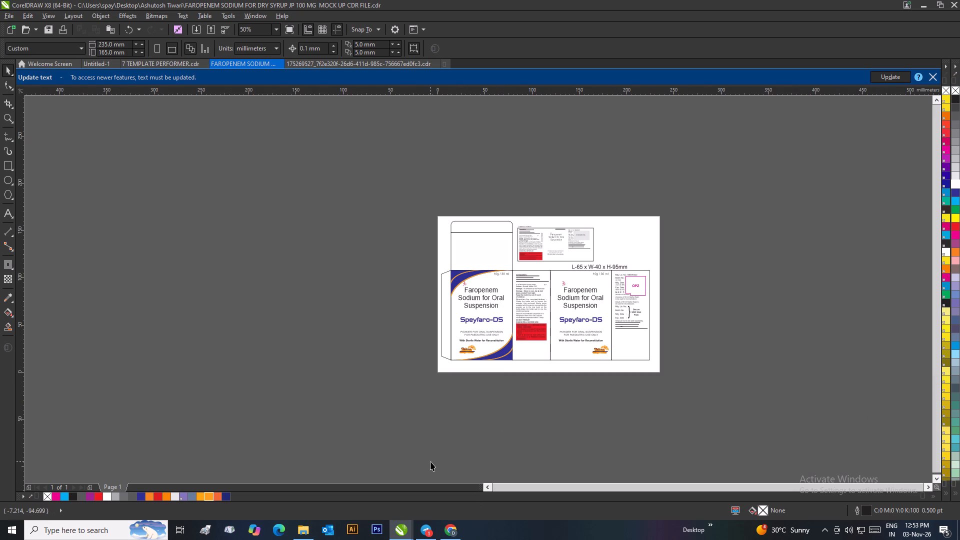
Start opening another drawing file and browse the folder locations for it.
{"action": "key", "text": "ctrl+o"}
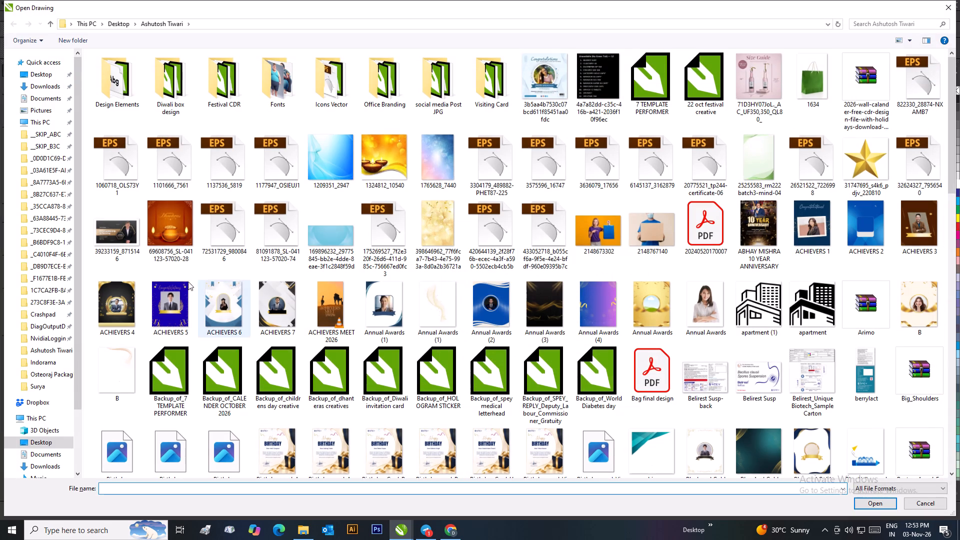
{"action": "scroll", "coordinate": [52, 250], "scroll_direction": "up", "scroll_amount": 4}
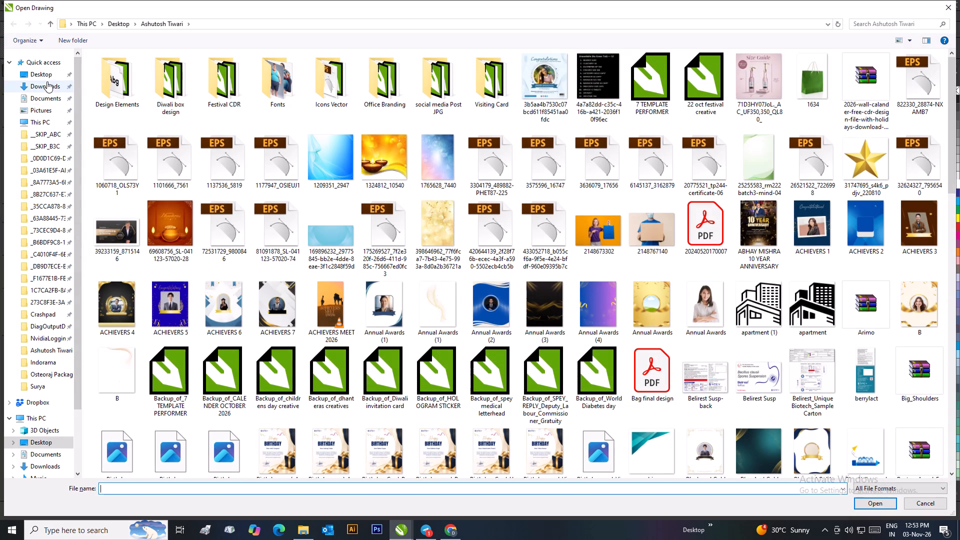